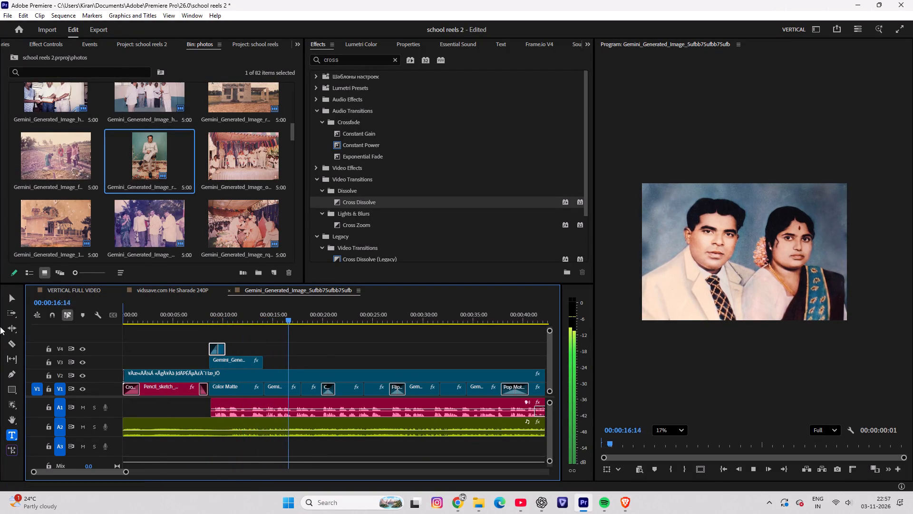
Delete the photo clip on V3, the short clip above it on V4 and the Color Matte clip on V1 near 00:00:09.
key(space)
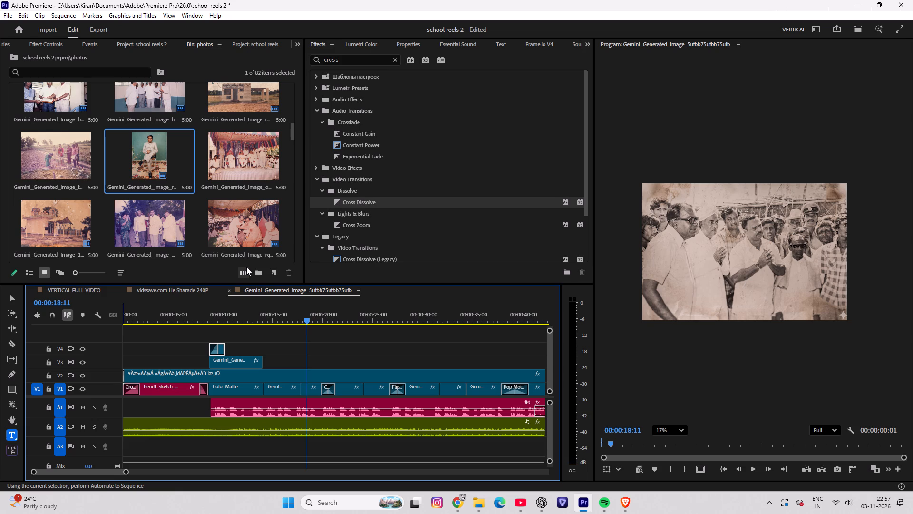
drag(291, 318, 212, 340)
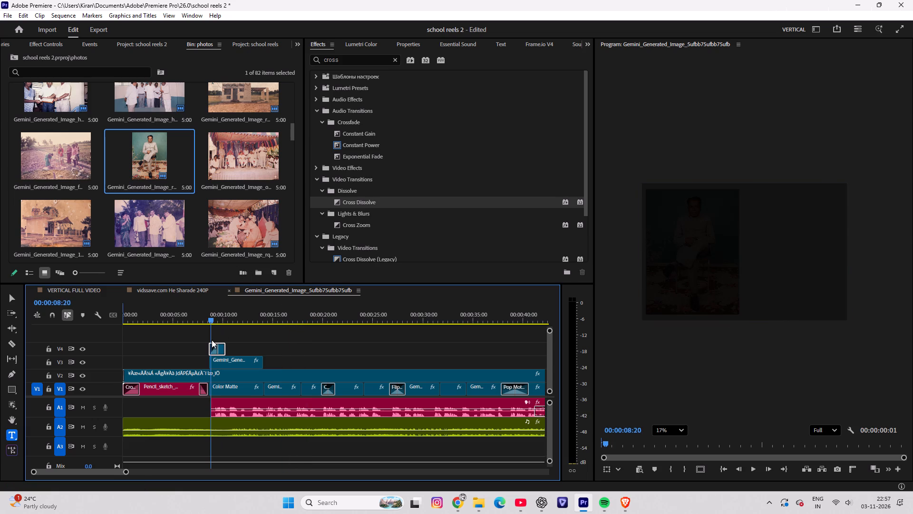
drag(212, 340, 217, 338)
drag(194, 340, 196, 341)
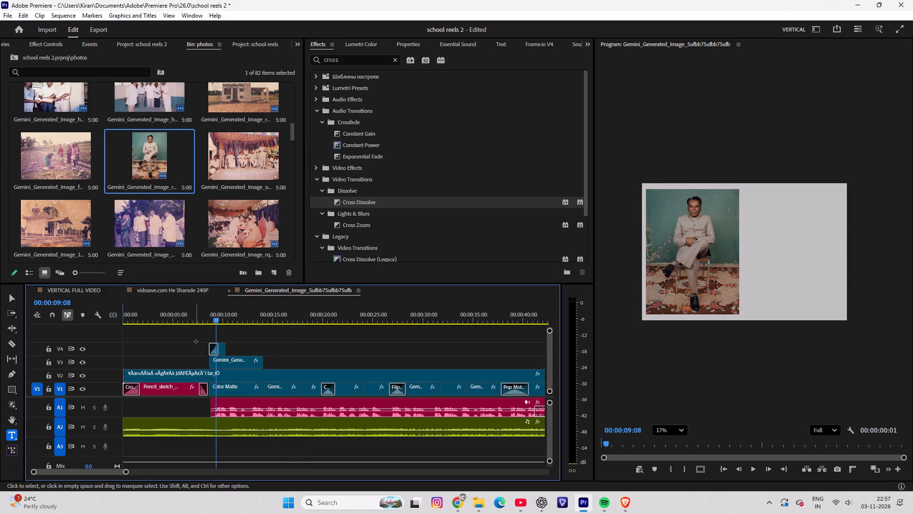
drag(196, 341, 264, 365)
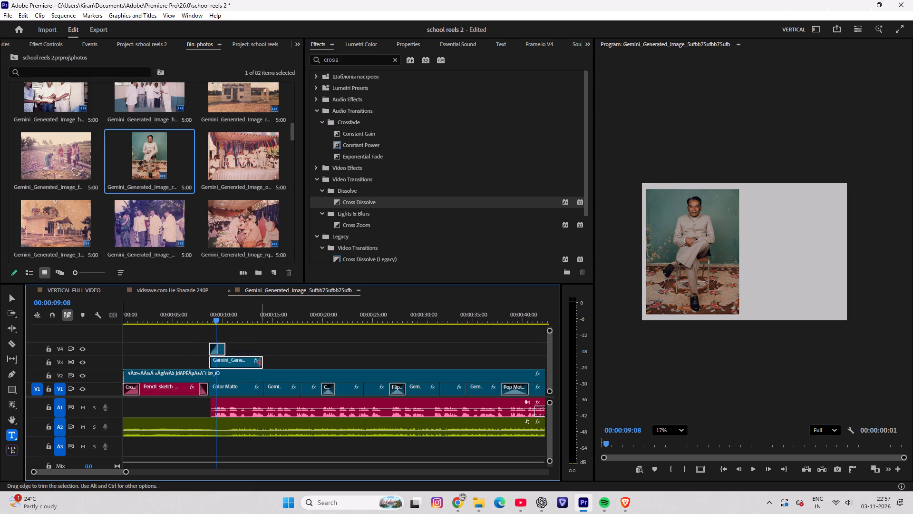
key(BackSpace)
click(243, 388)
key(BackSpace)
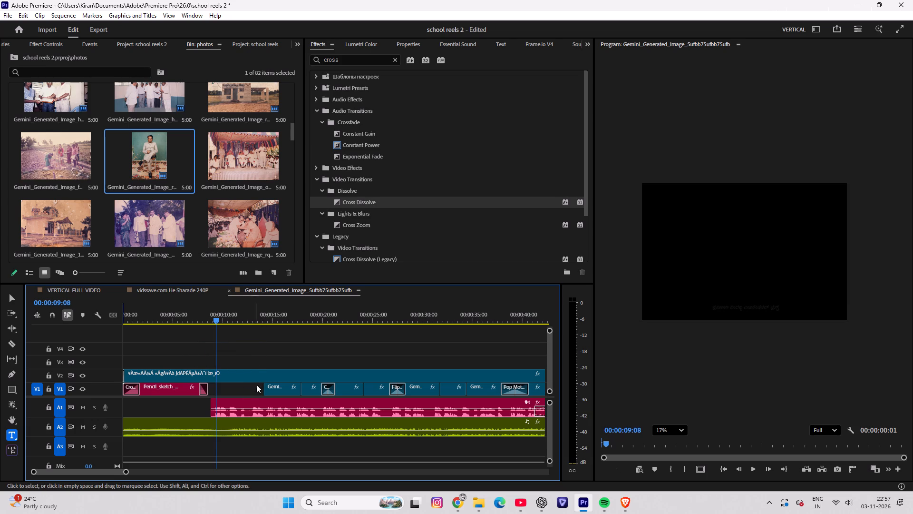
Scrub through the remaining photo sequence to its ending to review the images, transitions and closing title.
drag(217, 312, 294, 313)
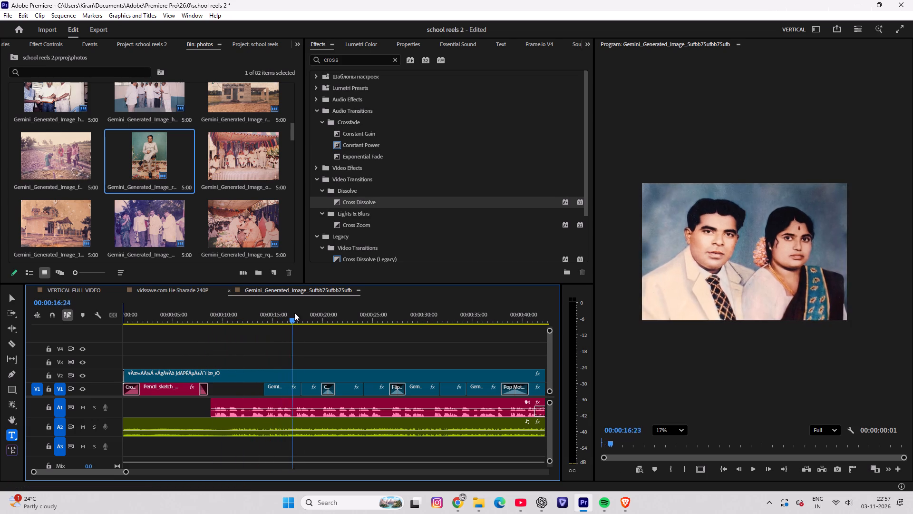
drag(294, 313, 381, 320)
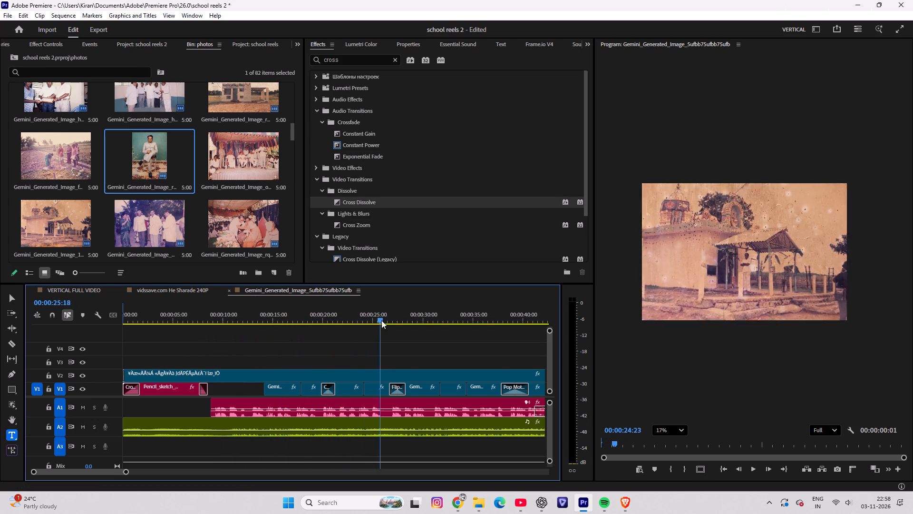
drag(381, 320, 819, 338)
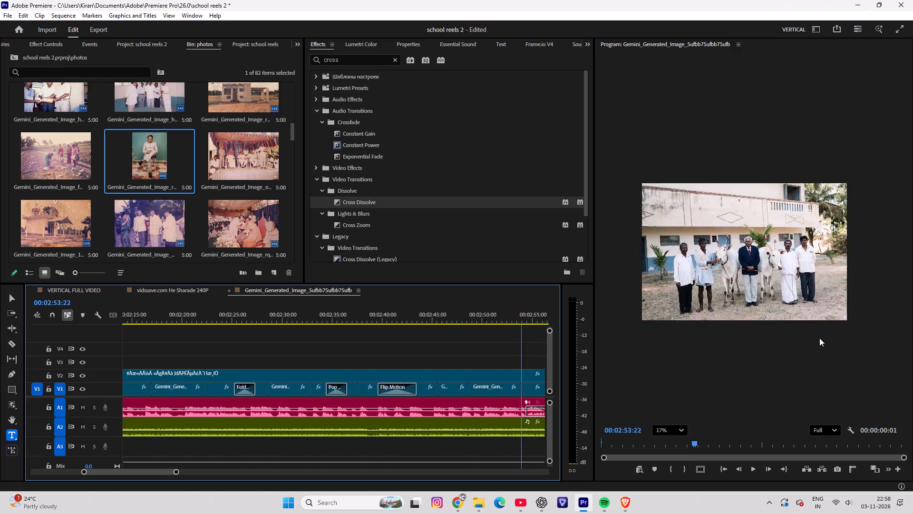
drag(819, 338, 65, 419)
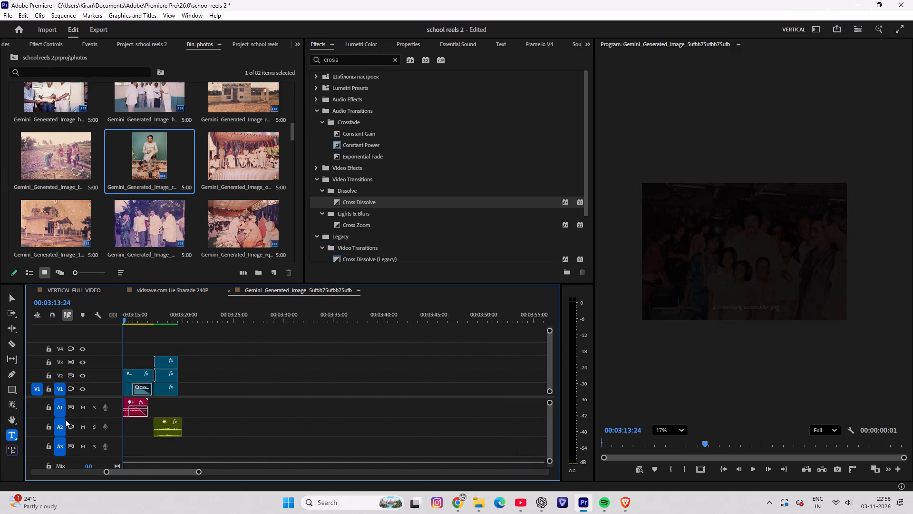
drag(65, 419, 390, 369)
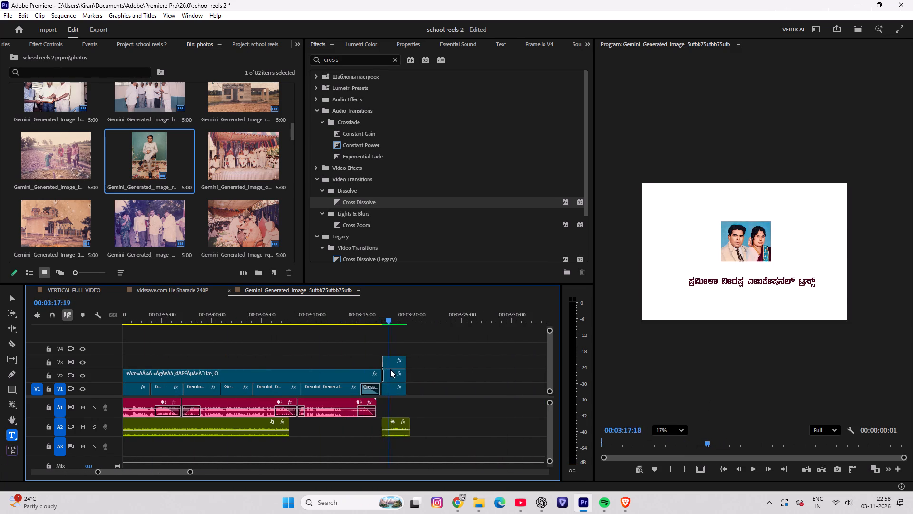
drag(390, 369, 297, 378)
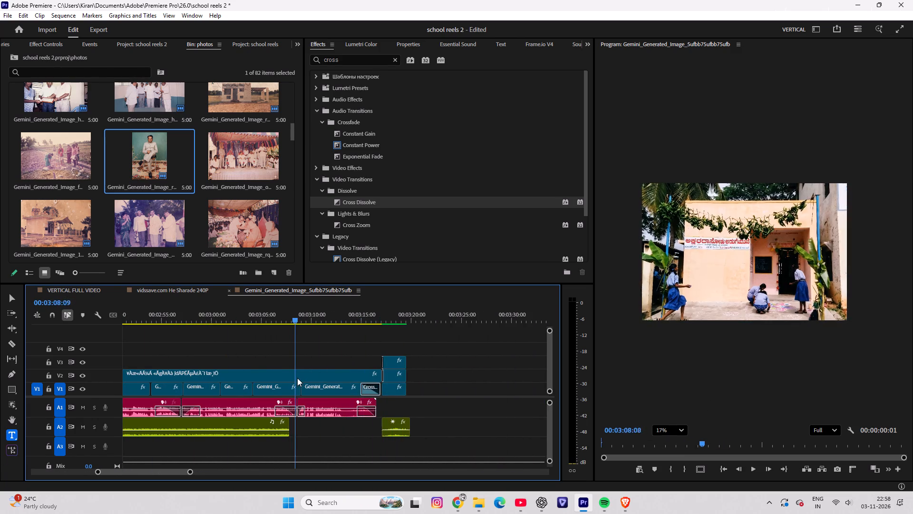
drag(297, 378, 327, 378)
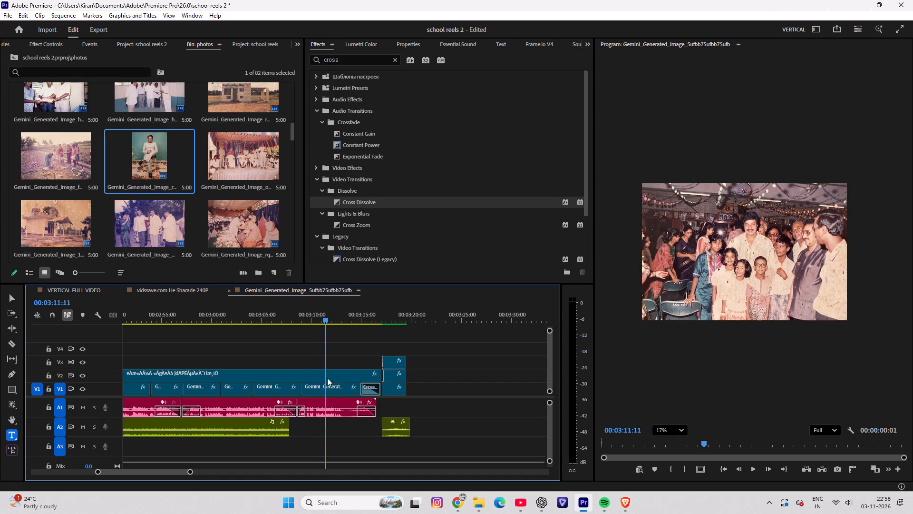
drag(327, 378, 368, 377)
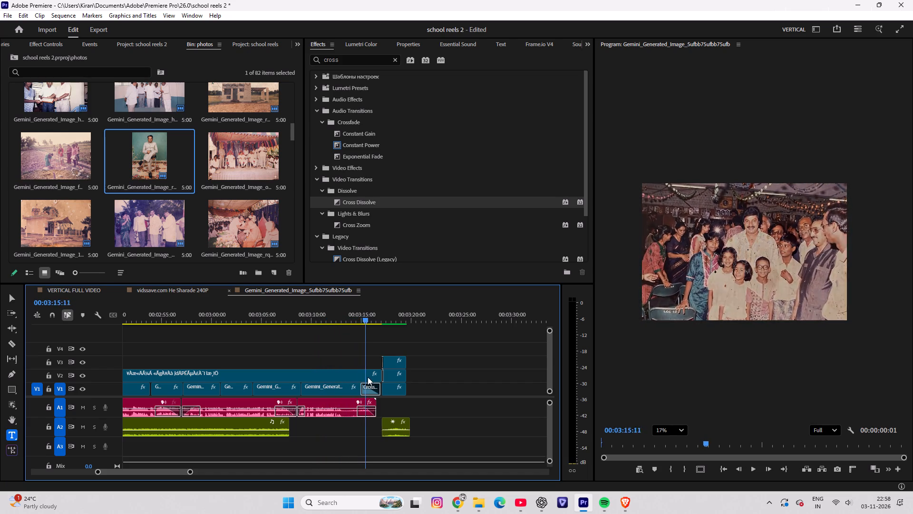
drag(368, 377, 382, 377)
Play back the opening part of the sequence and review the photos following the emptied gap on V1.
drag(379, 318, 0, 467)
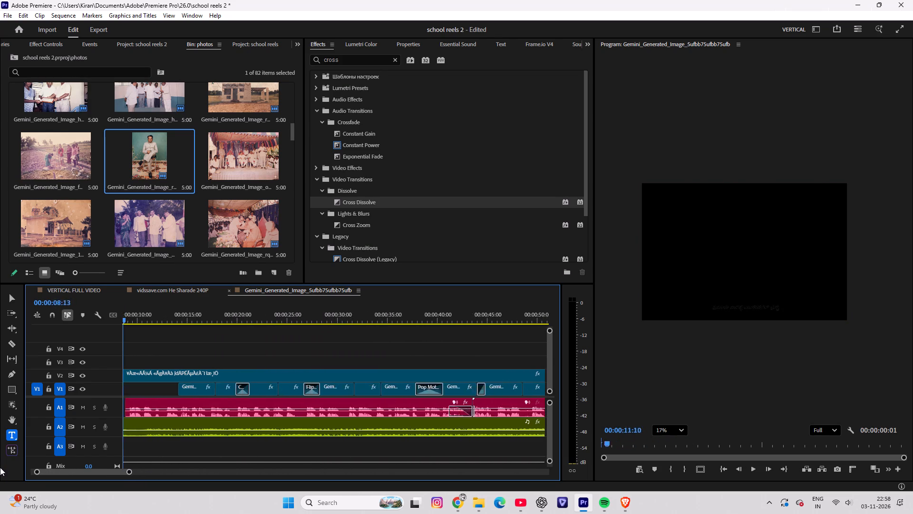
drag(0, 467, 0, 469)
key(space)
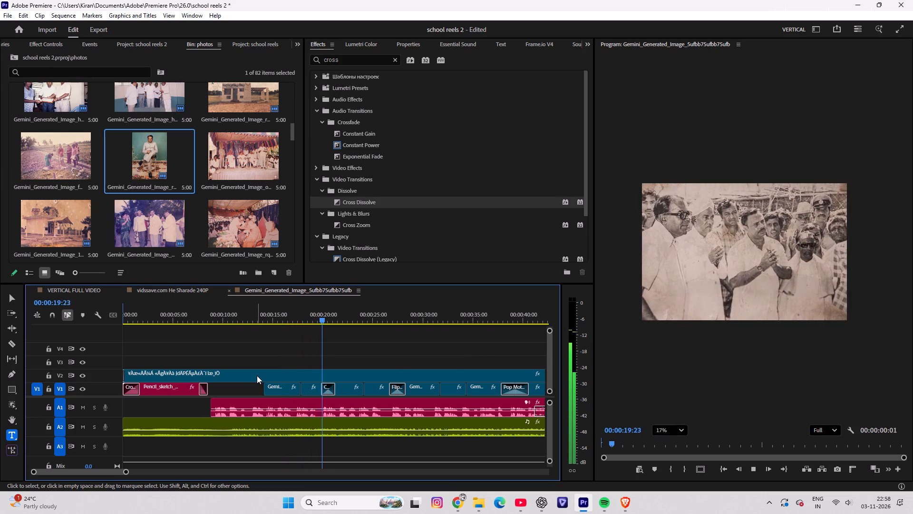
key(space)
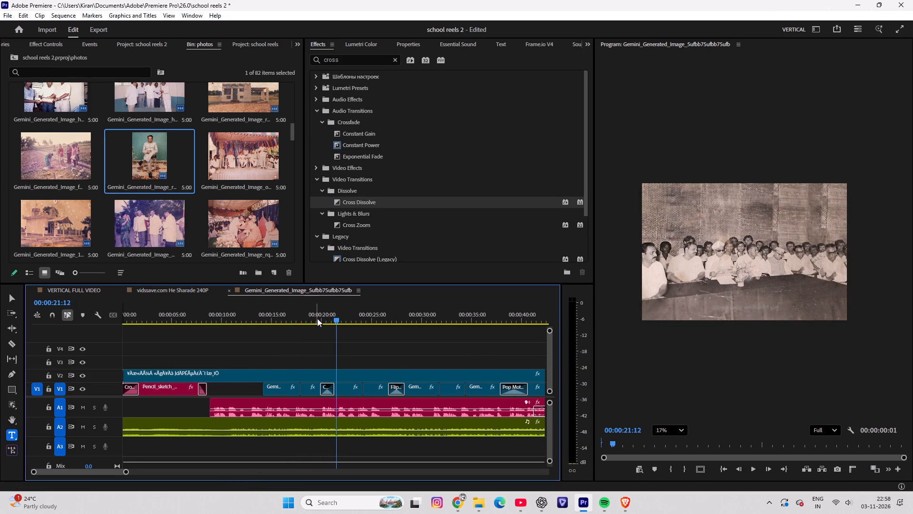
drag(336, 317, 272, 325)
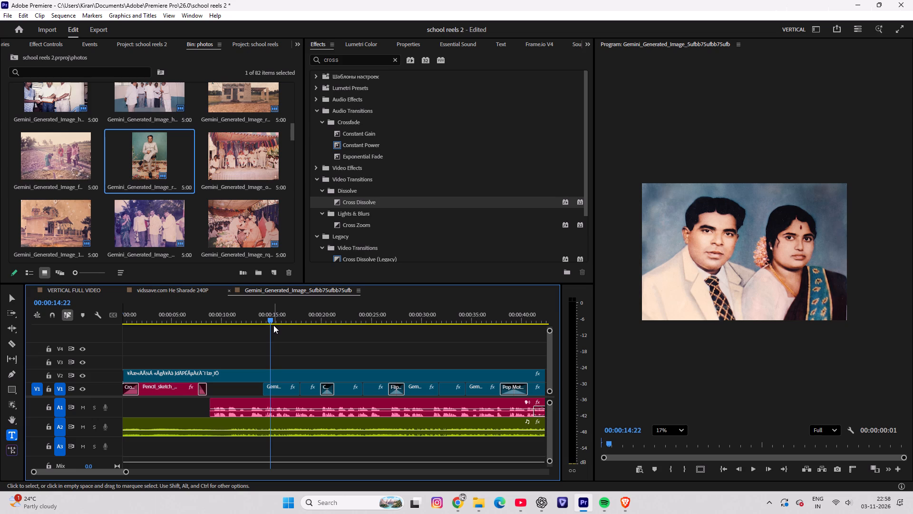
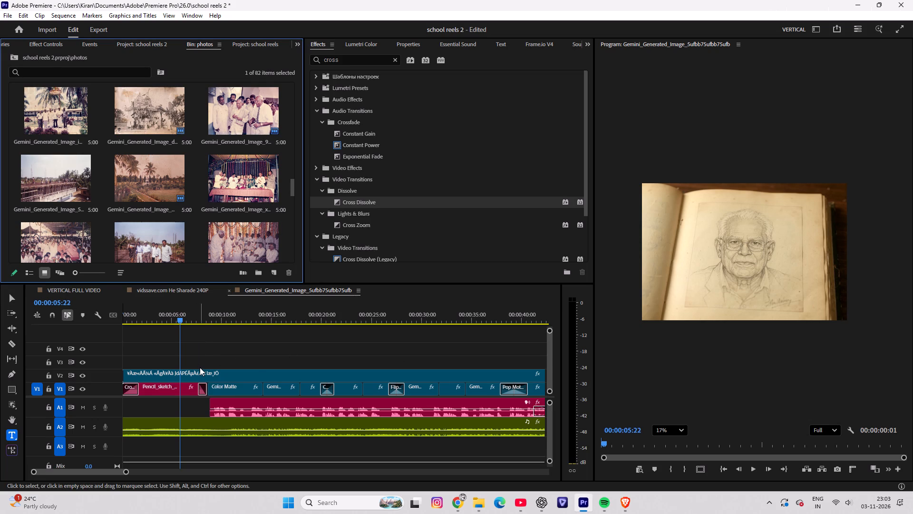
key(ctrl+z)
drag(182, 316, 213, 317)
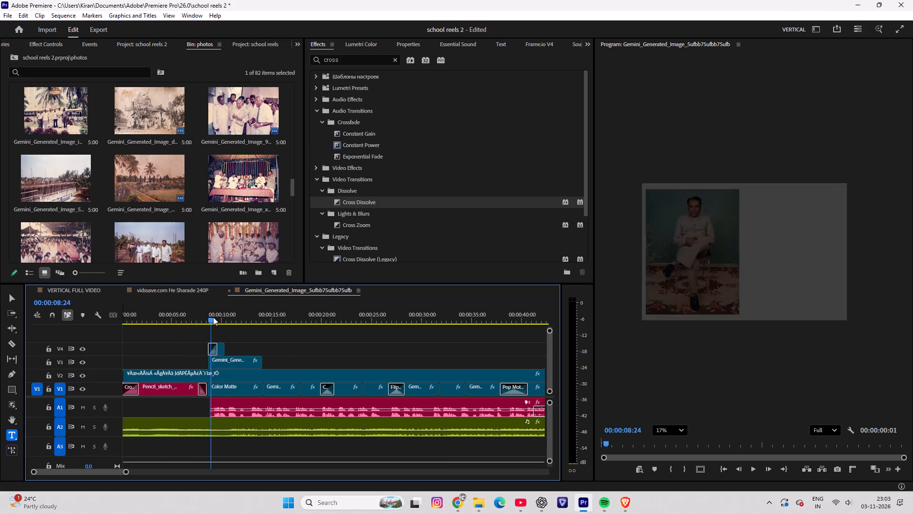
drag(213, 317, 223, 317)
drag(217, 317, 222, 317)
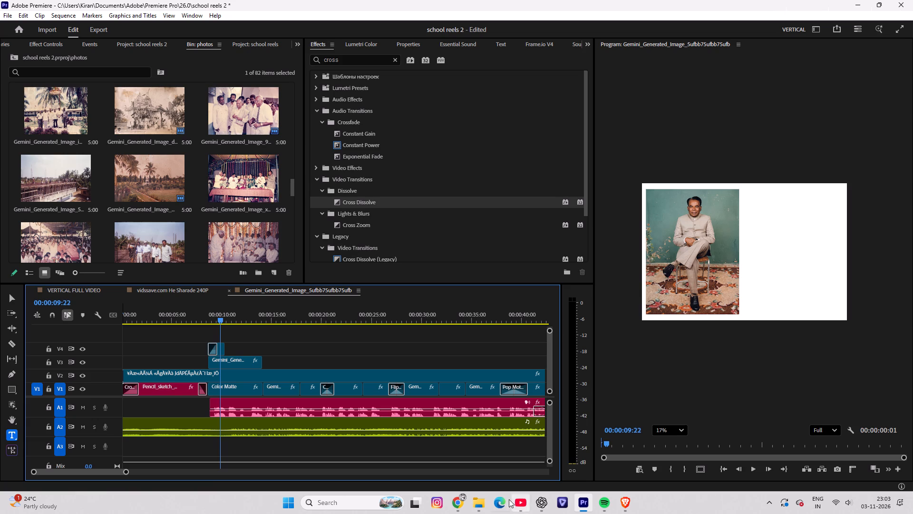
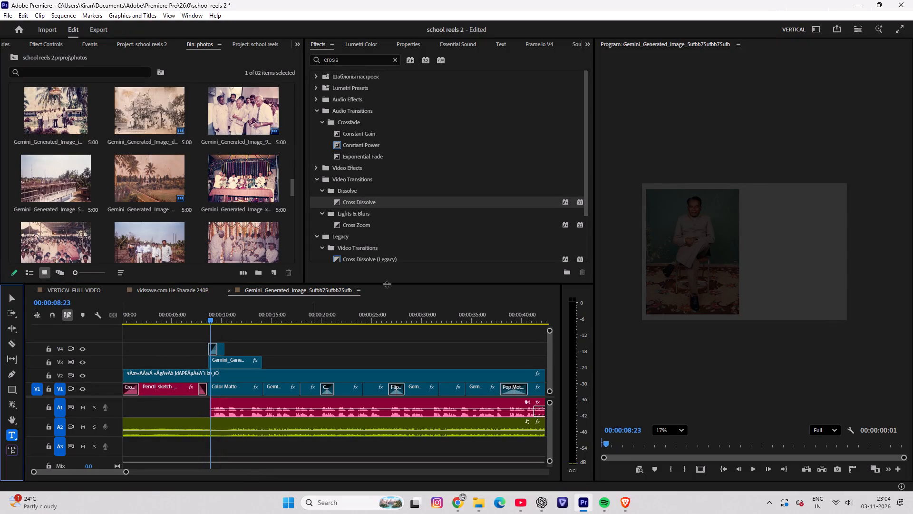
Add a text graphic over the seated portrait at 00:00:08:23 and paste the copied Kannada biography into it.
click(721, 245)
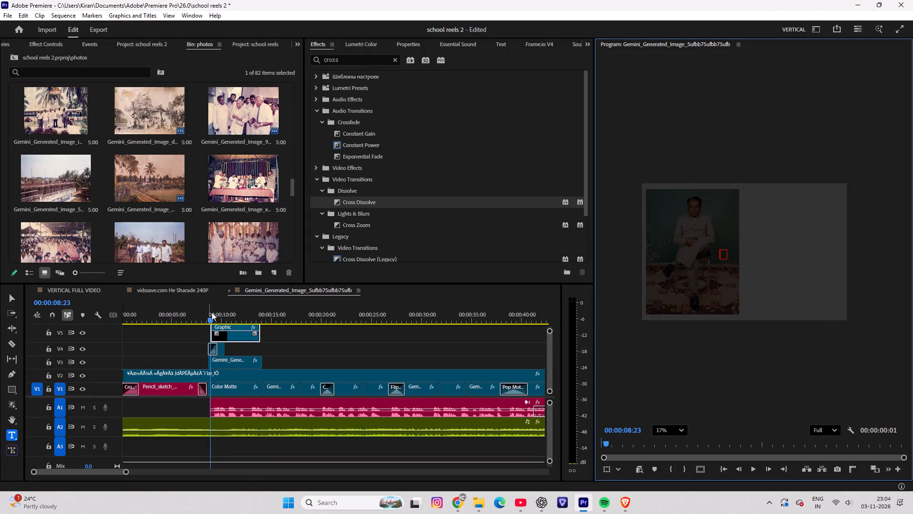
drag(213, 312, 225, 312)
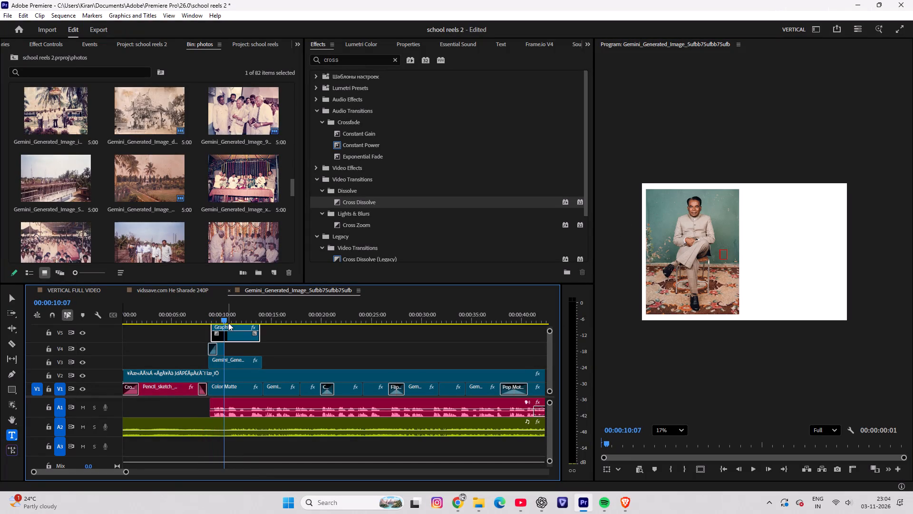
key(ctrl+v)
key(ctrl+v)
key(ctrl+v)
key(ctrl+v)
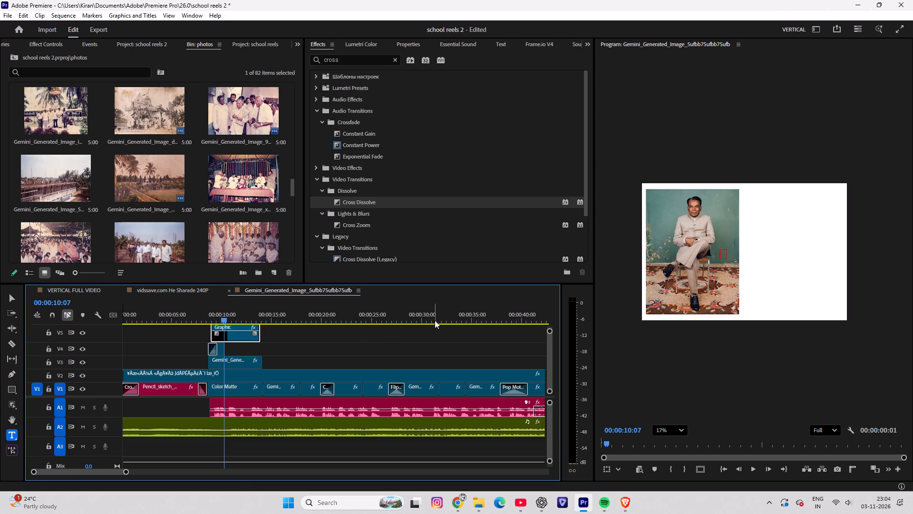
click(720, 252)
key(ctrl+v)
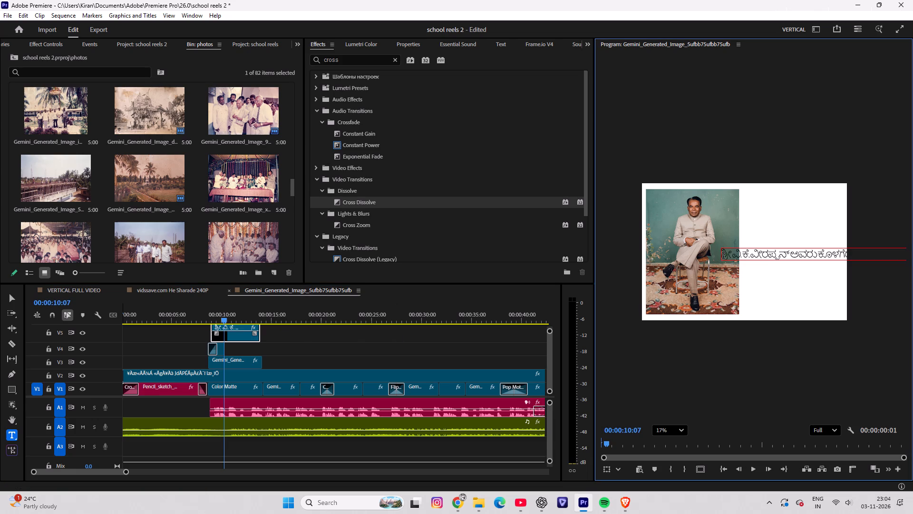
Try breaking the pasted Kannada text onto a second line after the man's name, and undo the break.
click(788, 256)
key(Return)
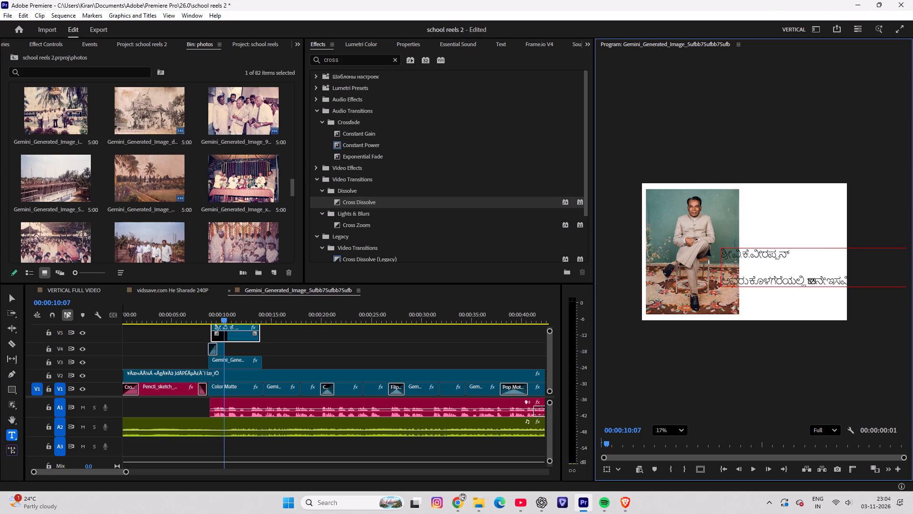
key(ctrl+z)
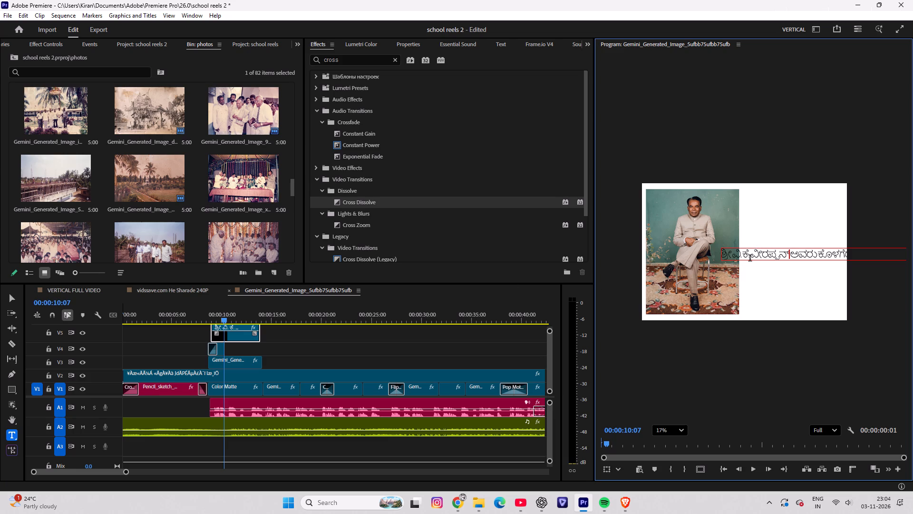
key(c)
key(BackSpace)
Examine how far the single-line Kannada text extends beyond the frame.
key(Right)
key(Right)
key(Right)
key(Right)
key(Right)
key(Right)
key(Right)
key(Right)
key(Right)
key(Right)
key(Right)
key(Right)
scroll(736, 272, down, 9)
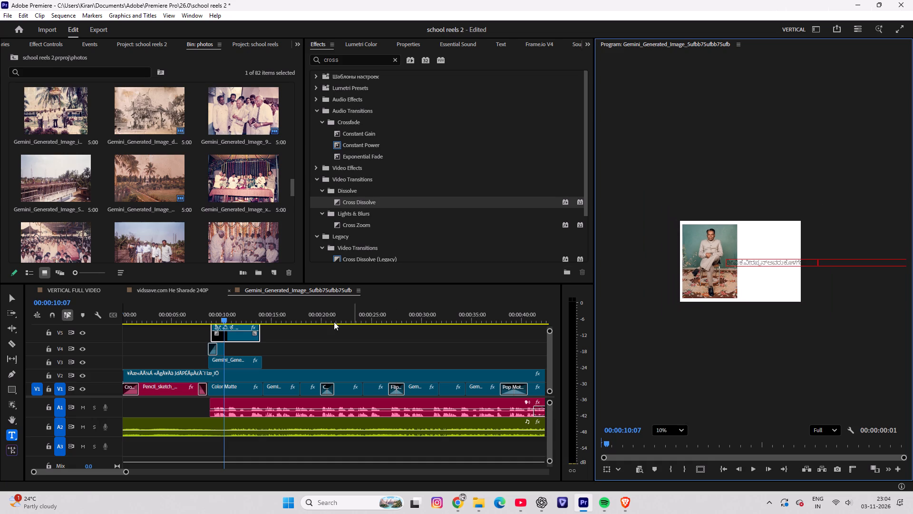
Reposition the Kannada text across the frame and enlarge it freehand to about 310%.
click(10, 297)
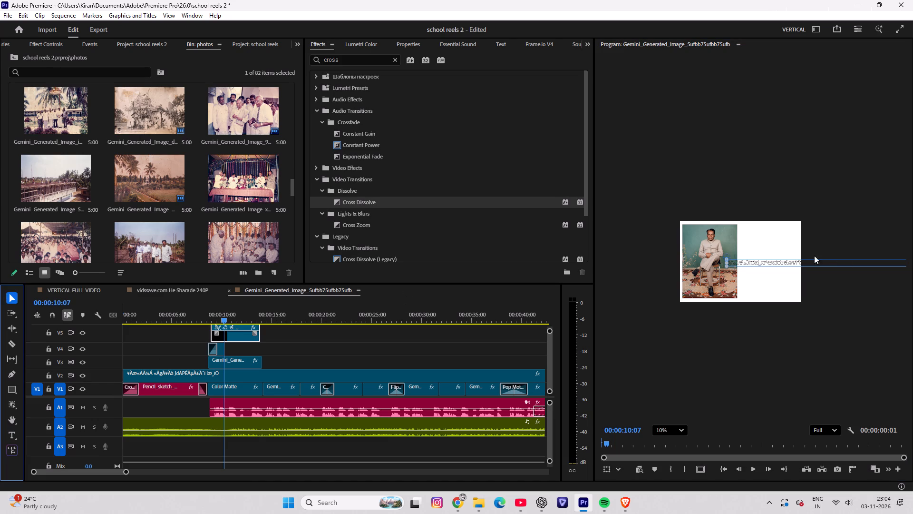
drag(846, 260, 446, 273)
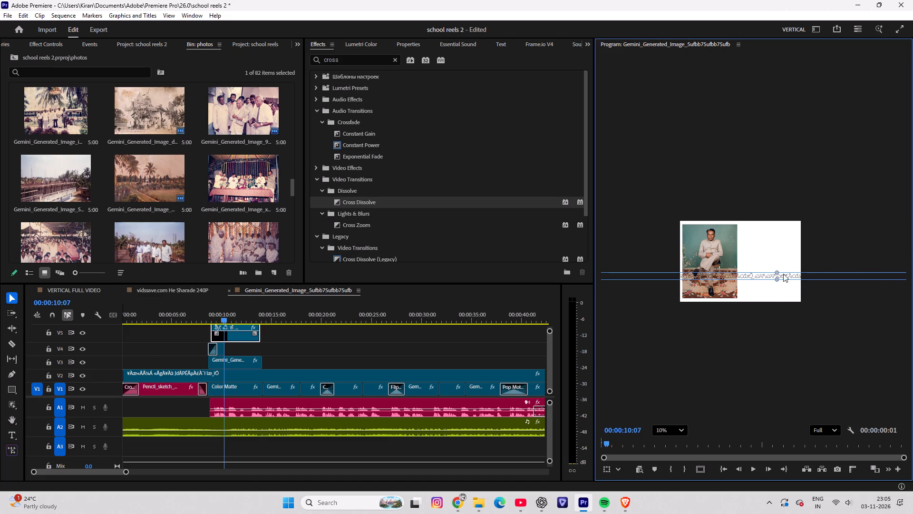
drag(776, 270, 771, 247)
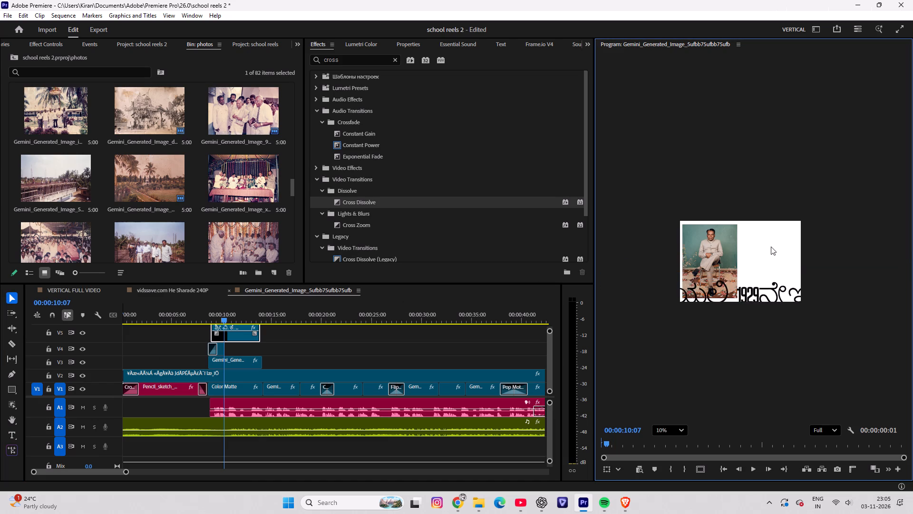
drag(771, 247, 770, 256)
drag(780, 289, 772, 254)
Scale the whole Kannada text graphic down to 14% and set its horizontal position to 1292.
click(410, 40)
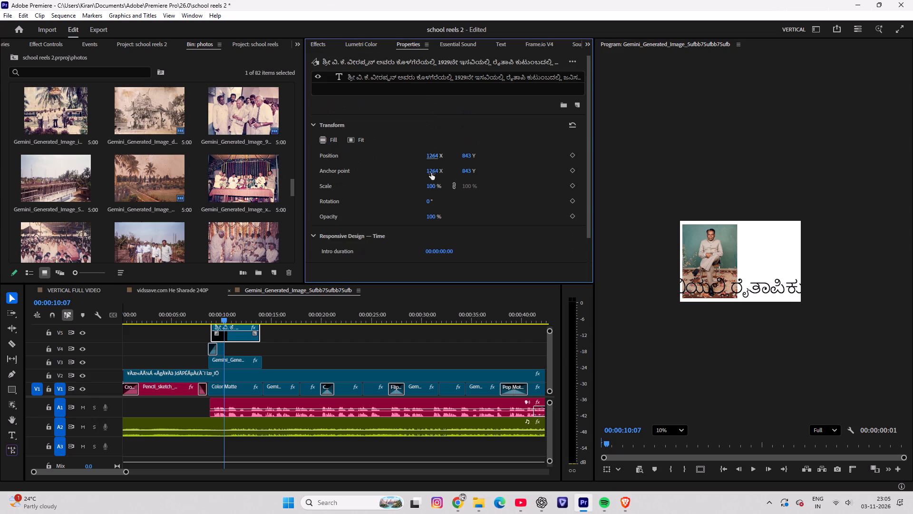
drag(432, 185, 396, 185)
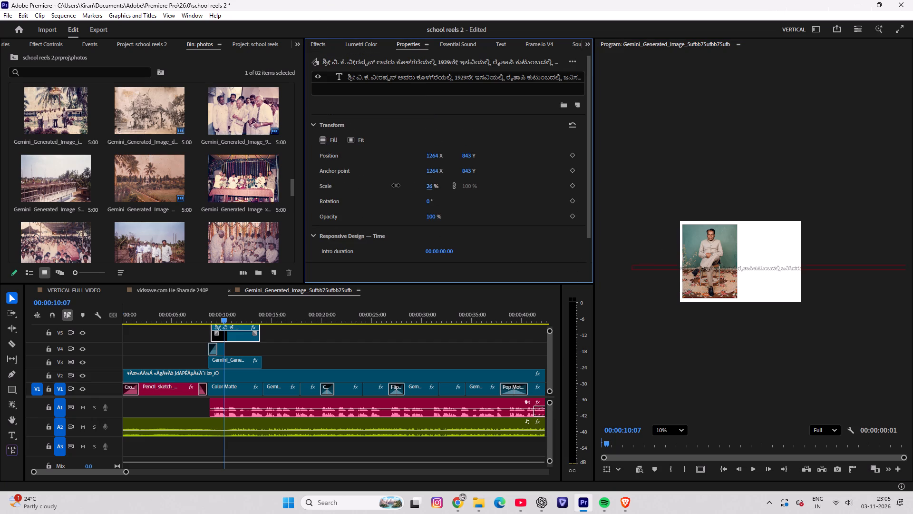
drag(396, 185, 392, 187)
drag(430, 154, 439, 154)
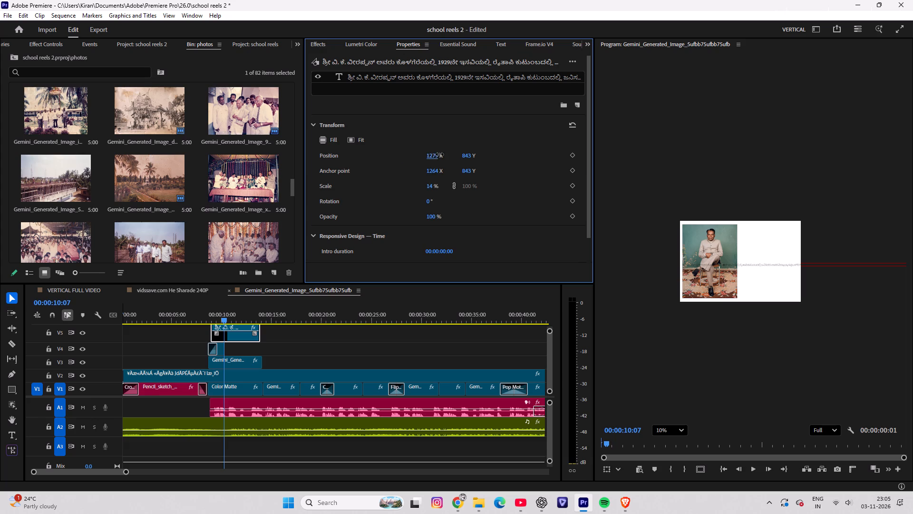
drag(439, 154, 445, 154)
Center-align the text of the Kannada biography layer.
scroll(450, 227, down, 12)
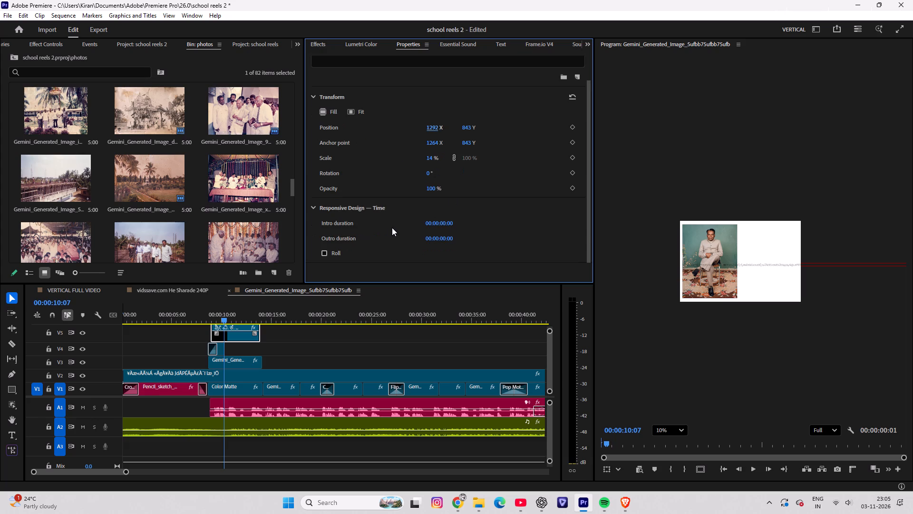
scroll(402, 226, down, 4)
click(756, 264)
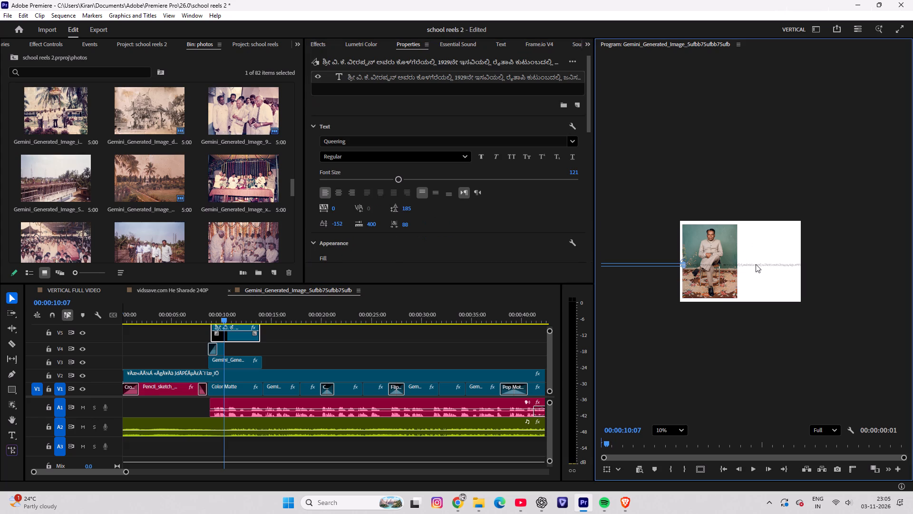
scroll(424, 214, down, 4)
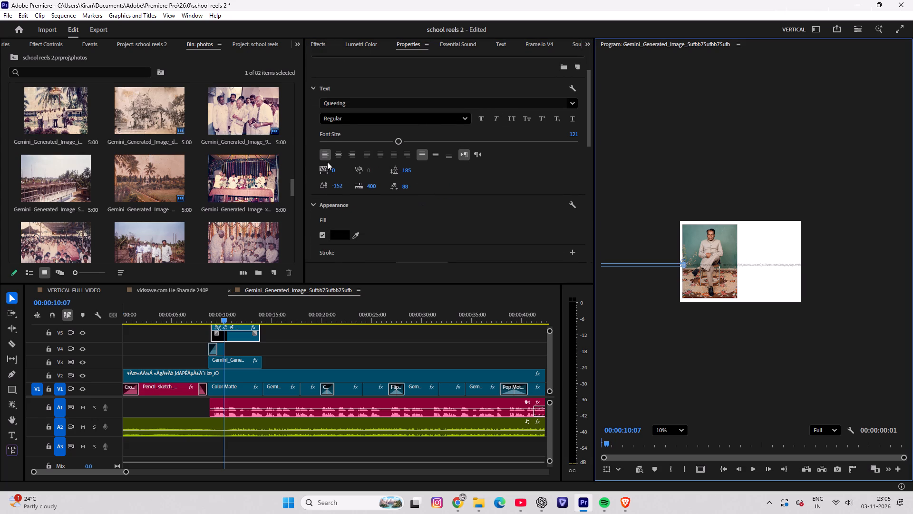
click(338, 153)
Set the text layer's anchor point X to 76 and scale to 349%, and center it horizontally in the frame.
scroll(453, 181, down, 8)
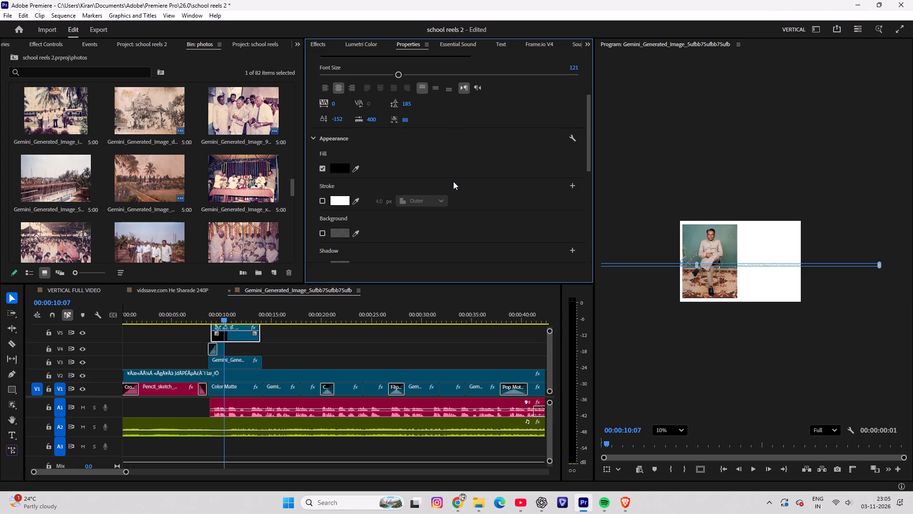
scroll(453, 181, down, 18)
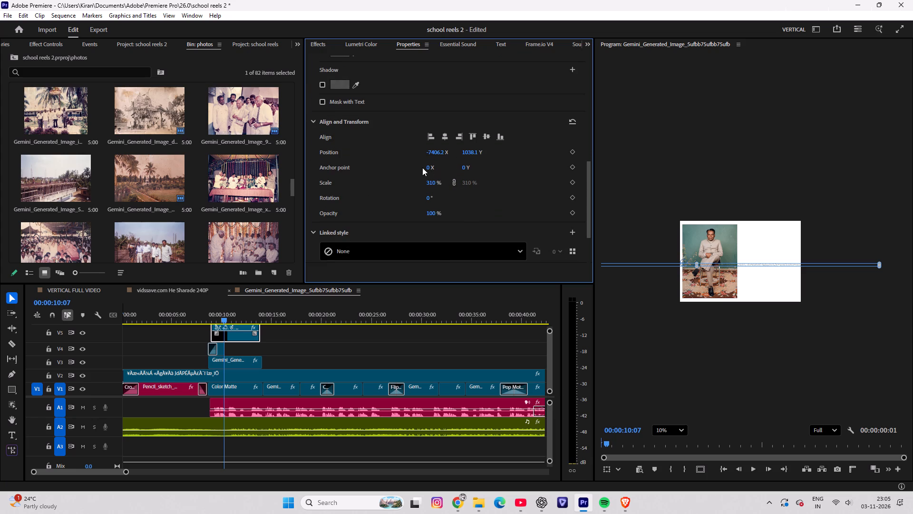
drag(427, 167, 461, 164)
drag(430, 183, 450, 183)
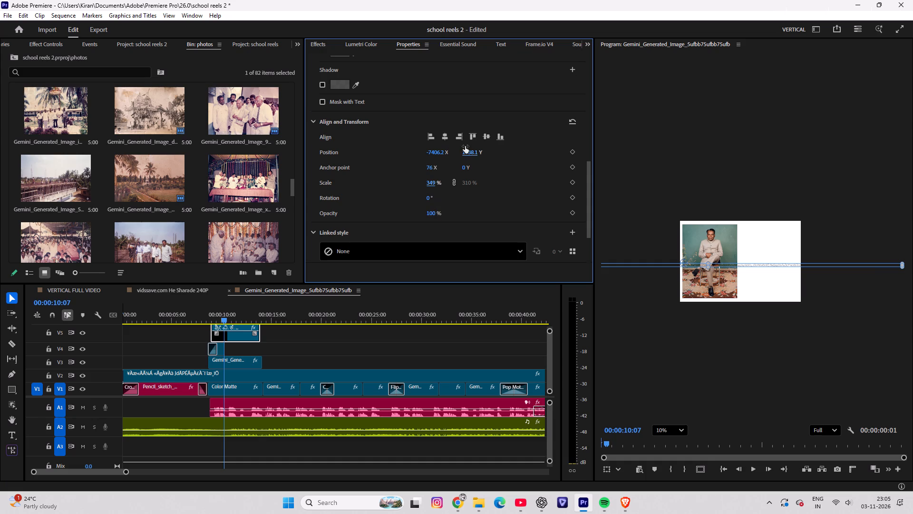
click(446, 136)
Move the Kannada text line sideways and slightly up, to a position of about -25378 X, 613 Y.
drag(795, 264, 668, 260)
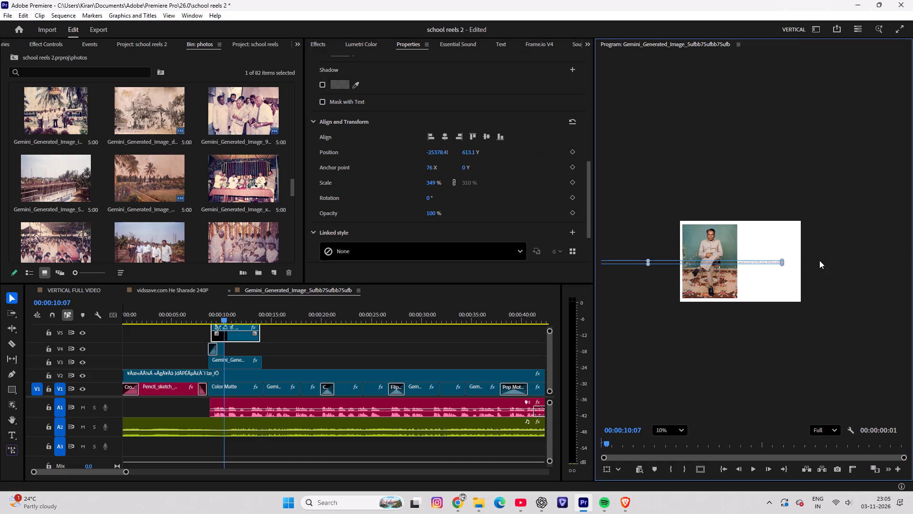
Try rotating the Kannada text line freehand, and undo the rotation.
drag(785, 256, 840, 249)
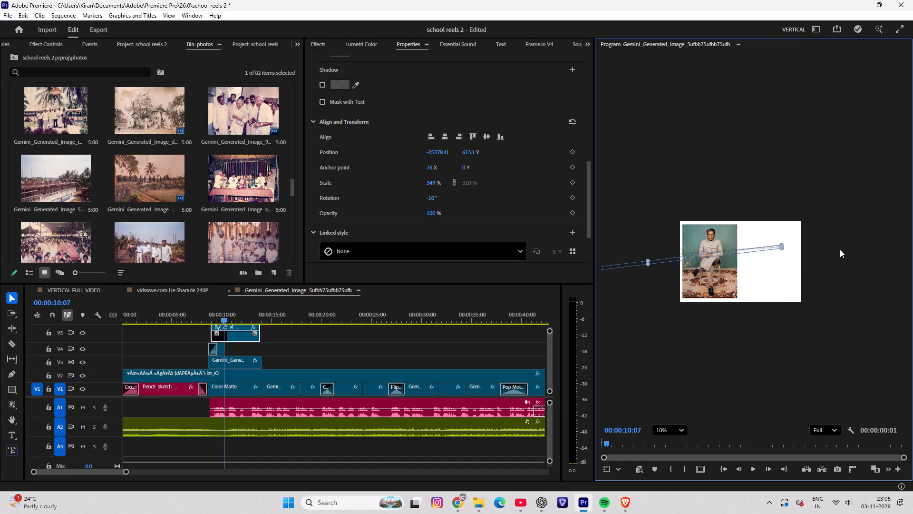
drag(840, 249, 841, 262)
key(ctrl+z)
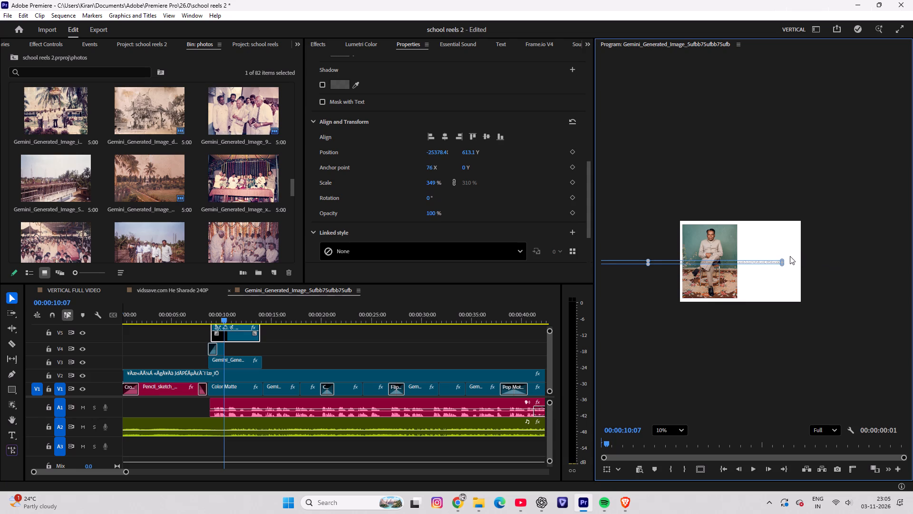
Enlarge the Kannada text line freehand to about 1148% so its letters span the frame more legibly.
drag(785, 260, 816, 260)
drag(785, 258, 799, 256)
drag(799, 256, 831, 250)
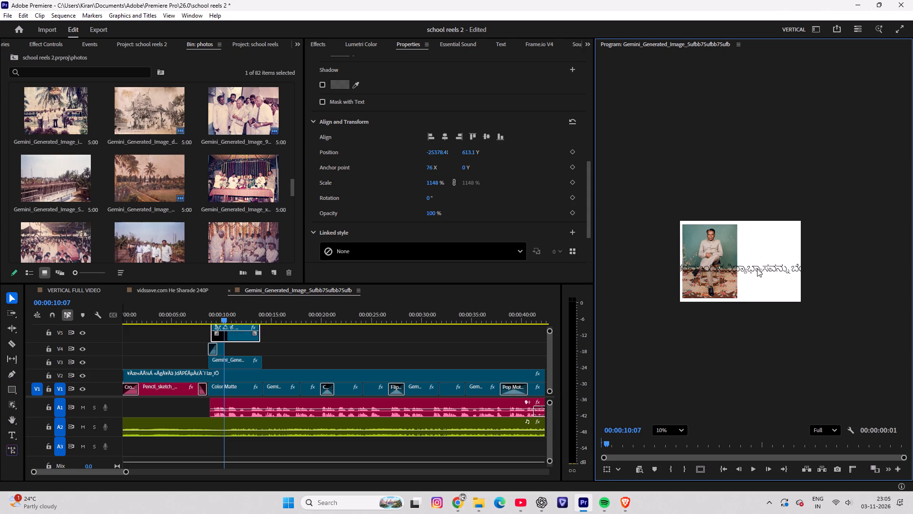
drag(756, 269, 786, 233)
drag(755, 268, 829, 258)
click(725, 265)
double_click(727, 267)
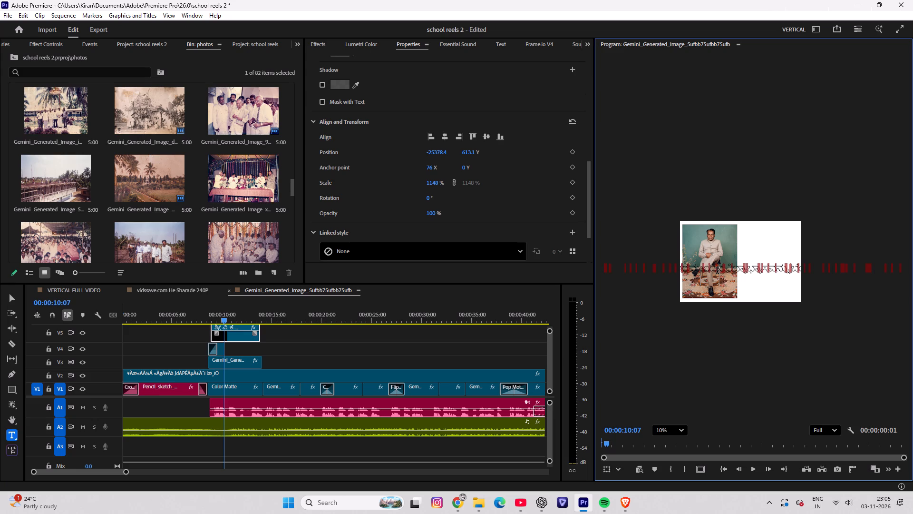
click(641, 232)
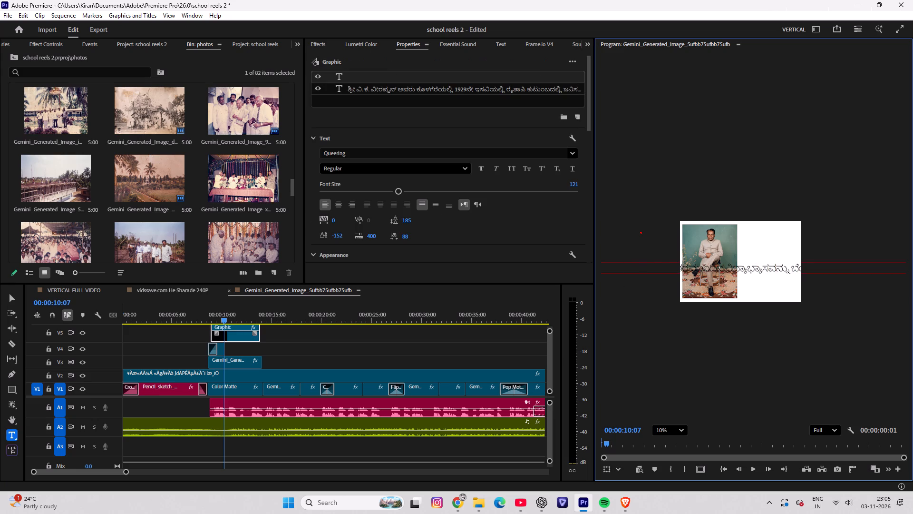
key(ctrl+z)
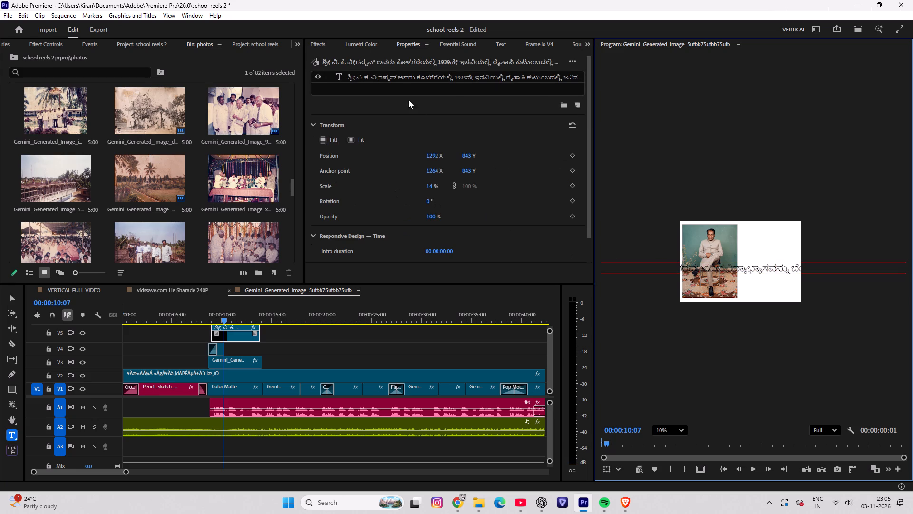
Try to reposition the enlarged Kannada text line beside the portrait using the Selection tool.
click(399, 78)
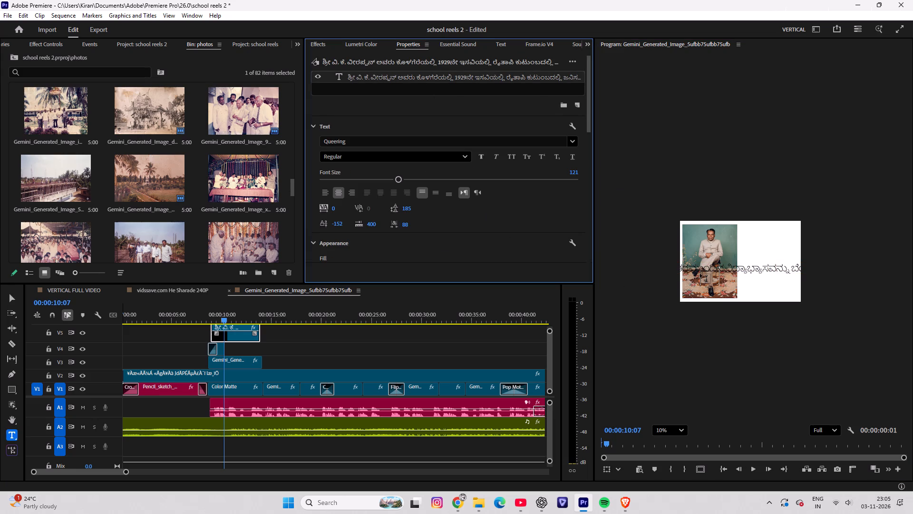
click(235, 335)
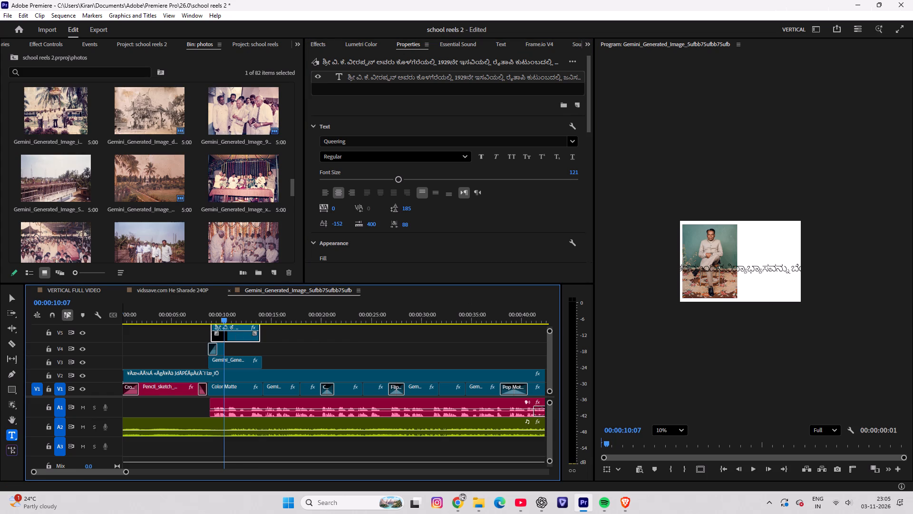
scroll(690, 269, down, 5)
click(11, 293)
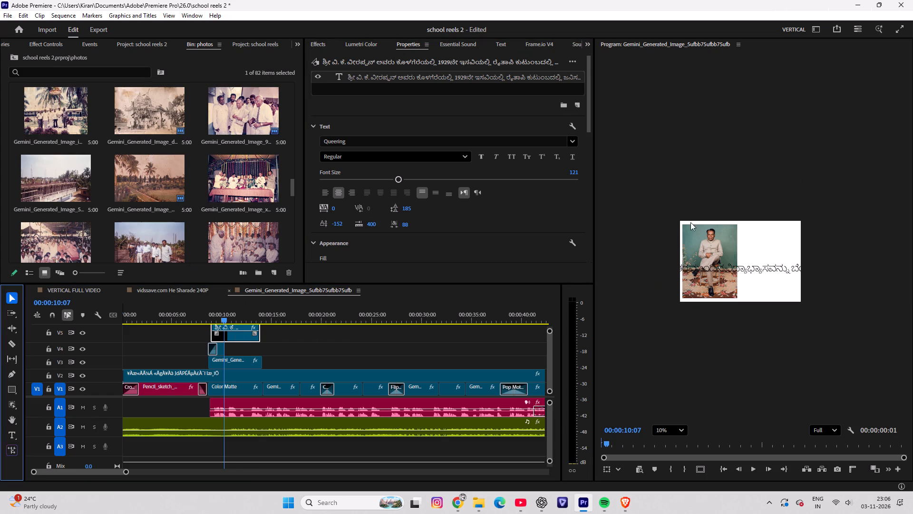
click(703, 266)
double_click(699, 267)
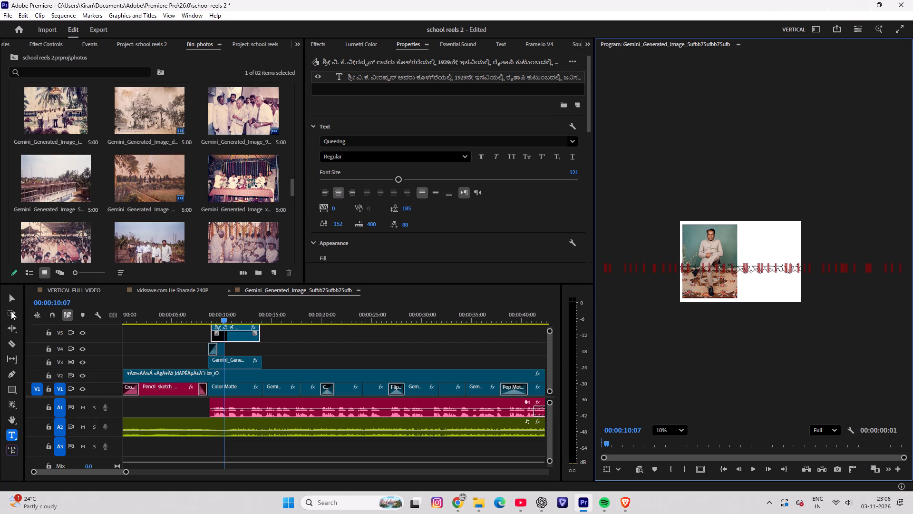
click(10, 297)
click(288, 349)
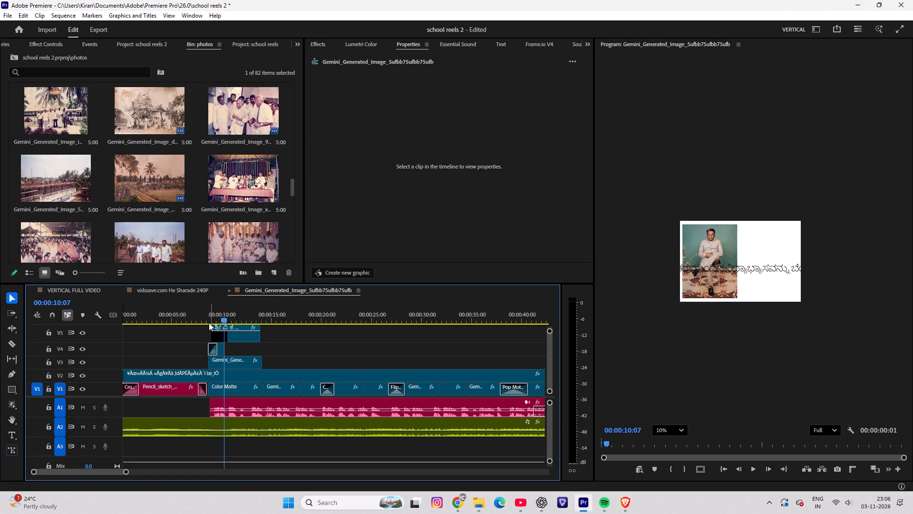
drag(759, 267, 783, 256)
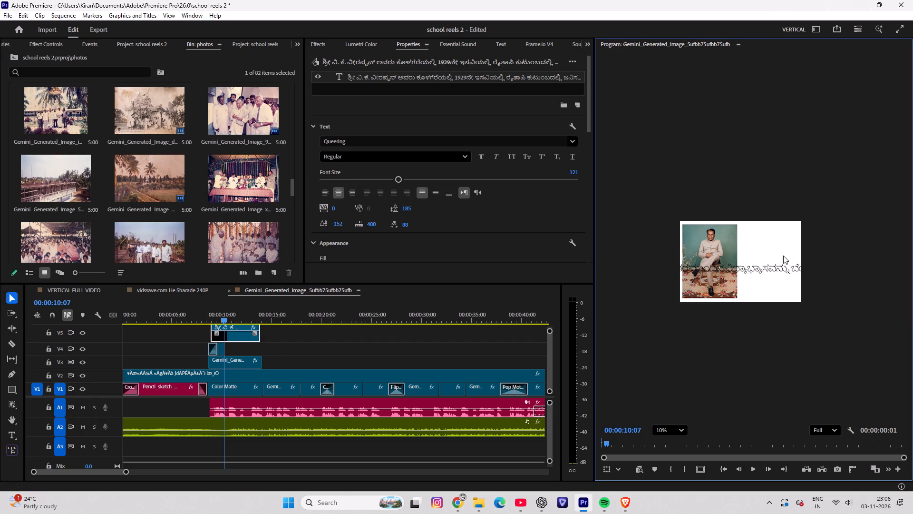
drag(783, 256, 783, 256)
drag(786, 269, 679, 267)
Undo the last edits to the Kannada text line, including its freehand enlargement.
key(ctrl+z)
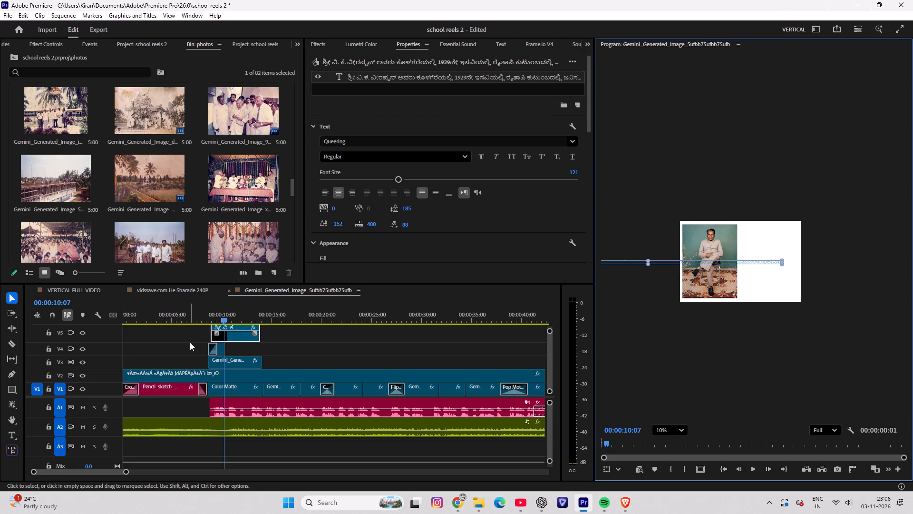
key(ctrl+z)
Move the Kannada text line sideways in the frame toward the white area beside the portrait.
drag(760, 264, 838, 257)
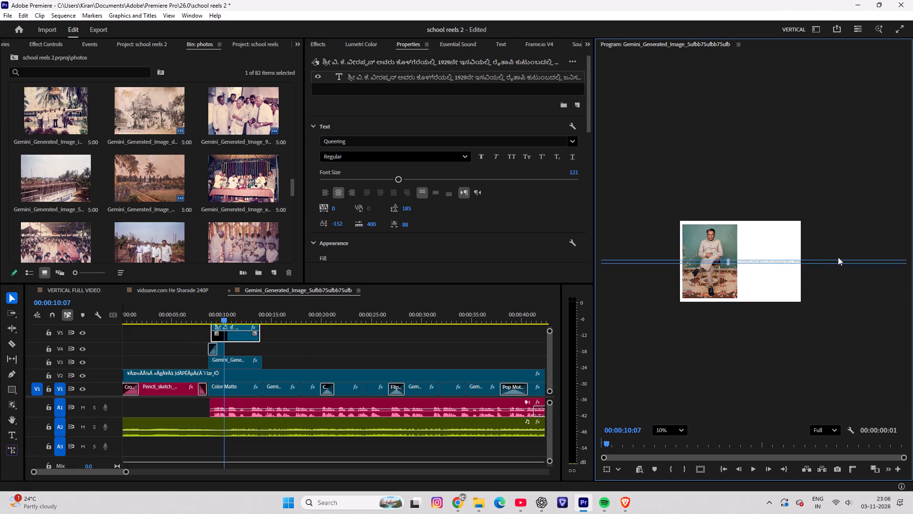
drag(838, 257, 912, 259)
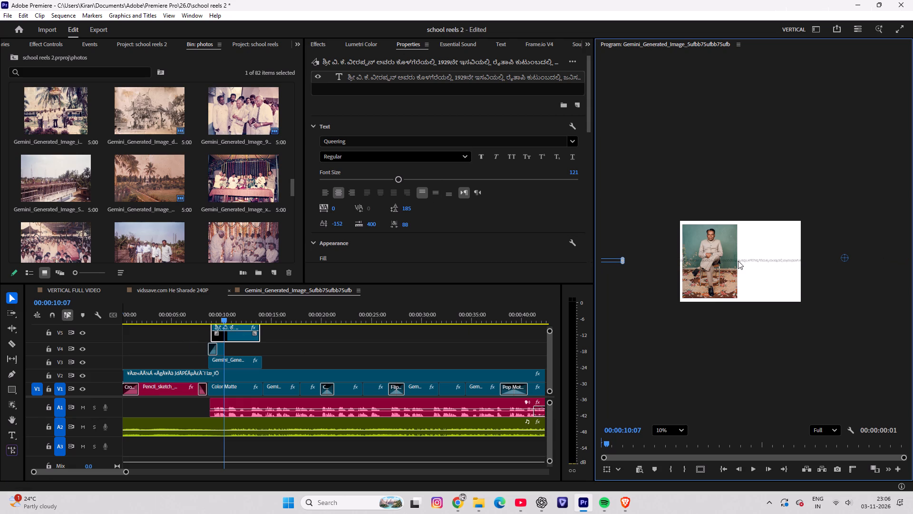
drag(742, 261, 806, 260)
drag(776, 260, 808, 260)
drag(632, 261, 710, 260)
drag(724, 258, 777, 266)
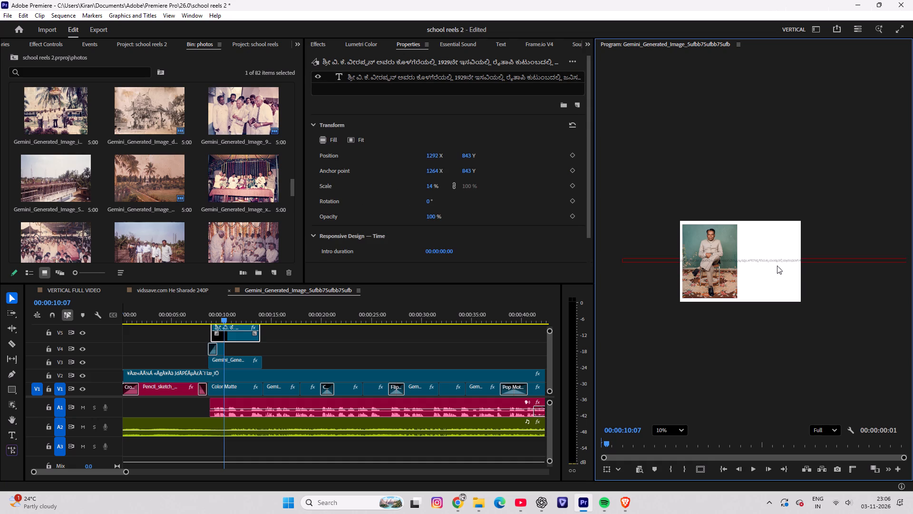
drag(777, 266, 831, 267)
click(636, 291)
scroll(734, 266, down, 5)
scroll(732, 266, up, 10)
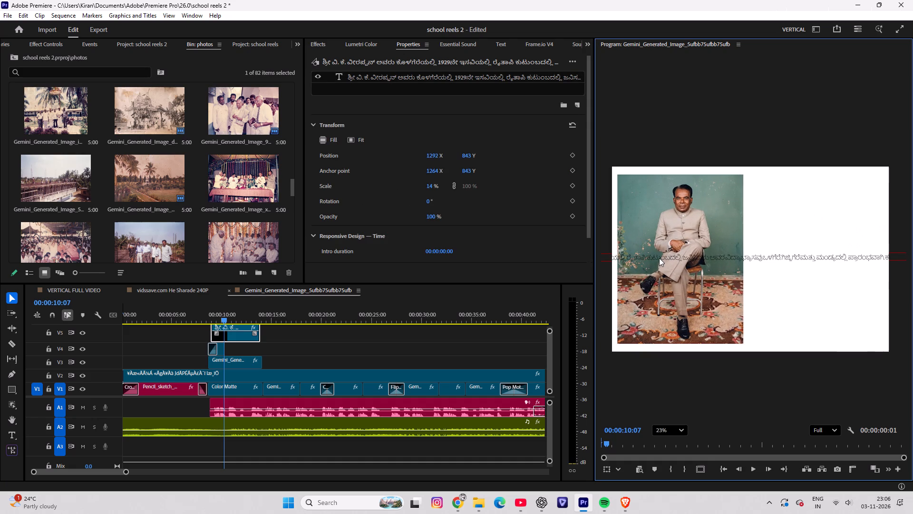
drag(658, 259, 668, 258)
drag(668, 258, 722, 258)
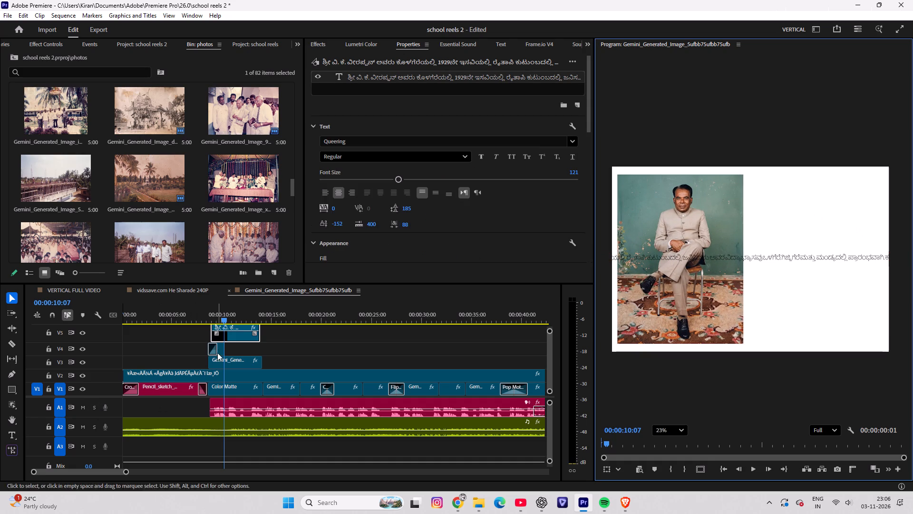
Extend the start of the Kannada text clip on V5 by 8 frames, to a duration of 00:00:05:08.
click(211, 326)
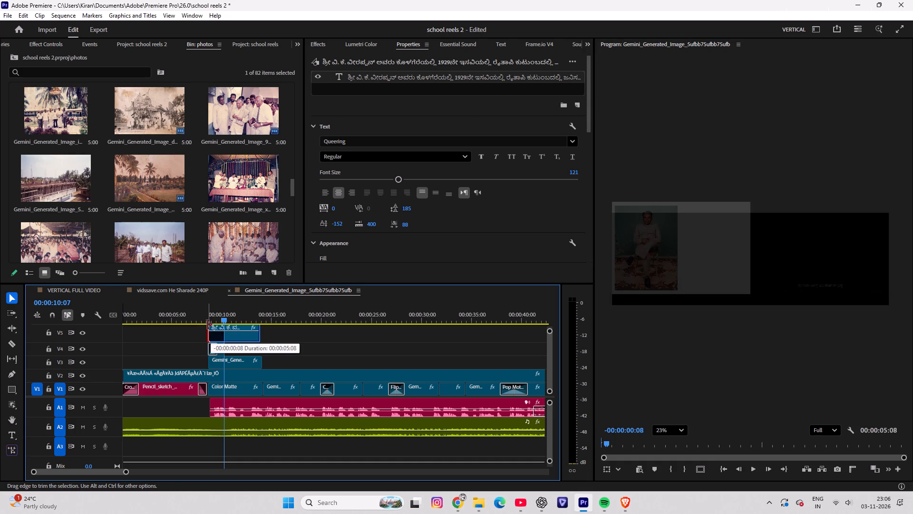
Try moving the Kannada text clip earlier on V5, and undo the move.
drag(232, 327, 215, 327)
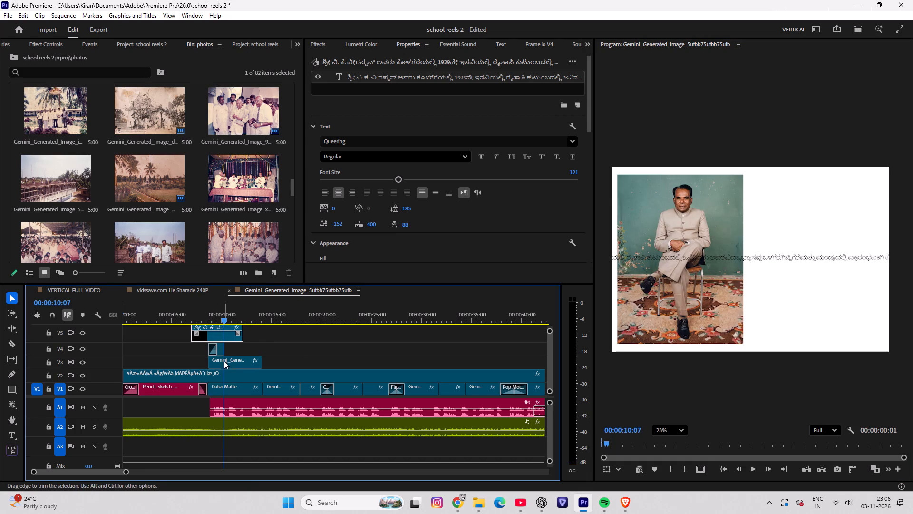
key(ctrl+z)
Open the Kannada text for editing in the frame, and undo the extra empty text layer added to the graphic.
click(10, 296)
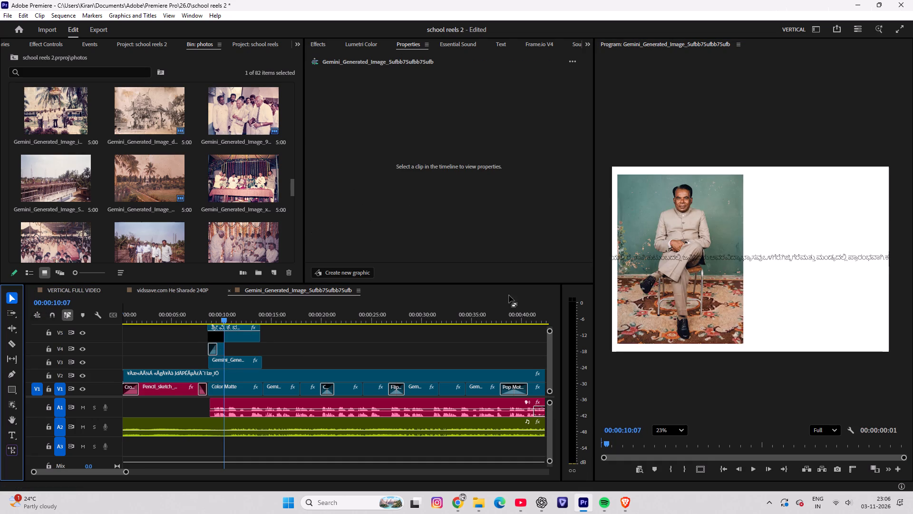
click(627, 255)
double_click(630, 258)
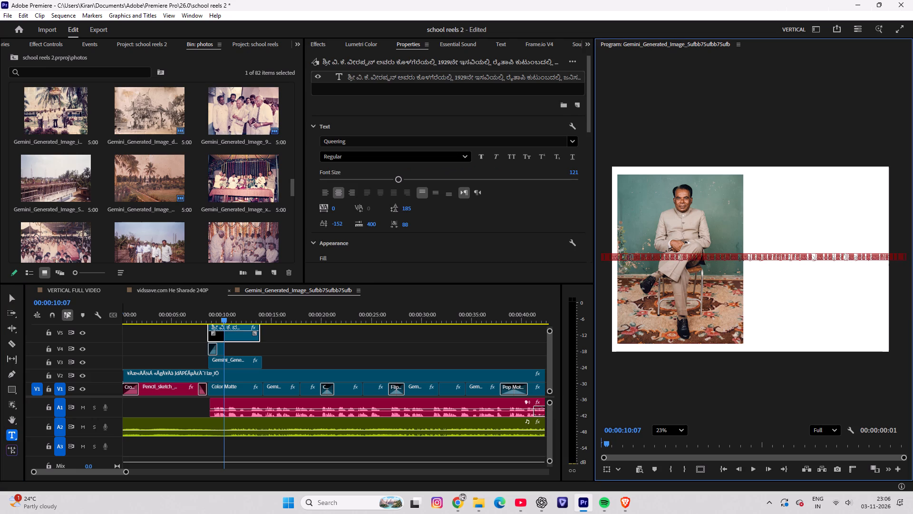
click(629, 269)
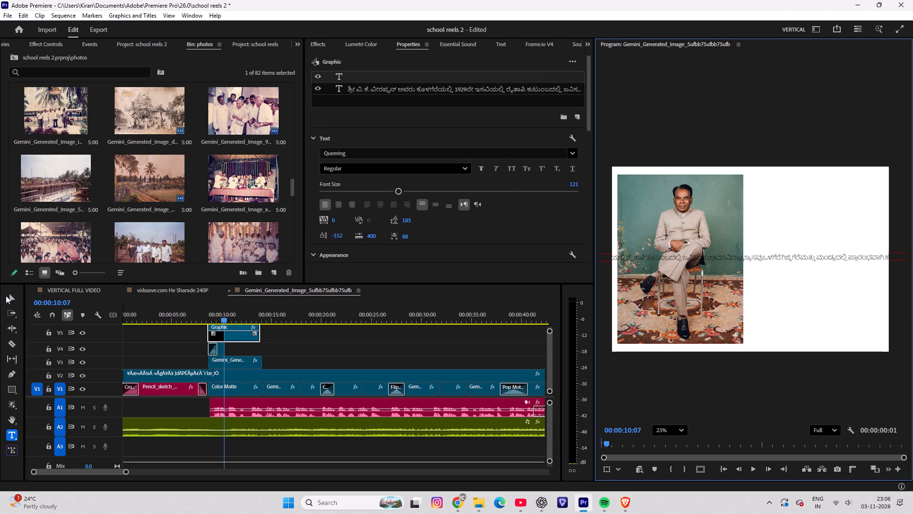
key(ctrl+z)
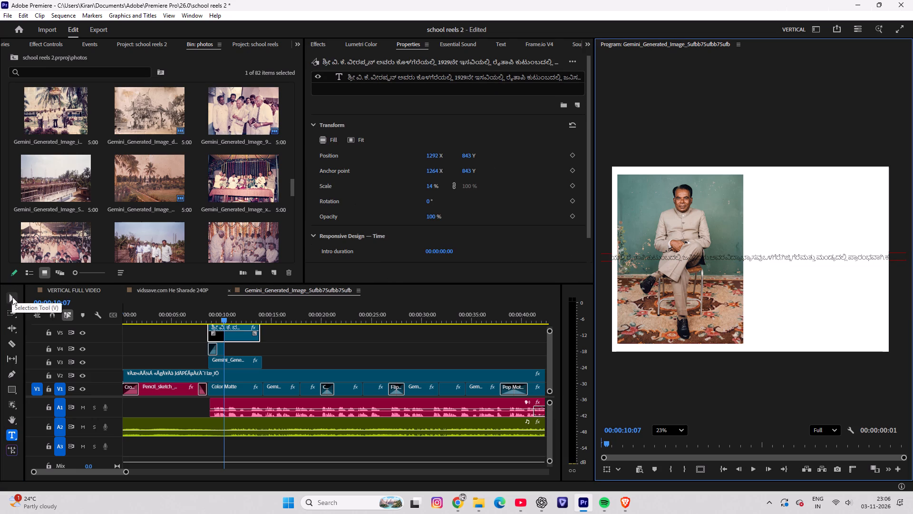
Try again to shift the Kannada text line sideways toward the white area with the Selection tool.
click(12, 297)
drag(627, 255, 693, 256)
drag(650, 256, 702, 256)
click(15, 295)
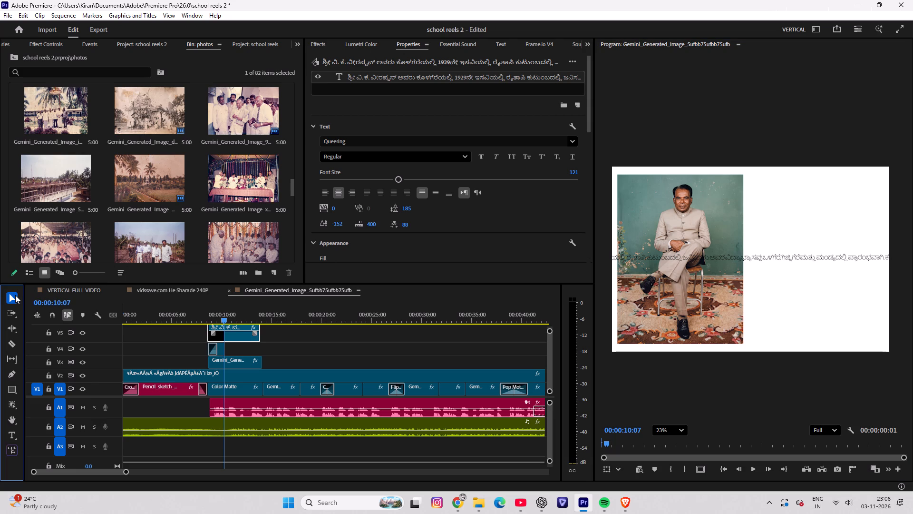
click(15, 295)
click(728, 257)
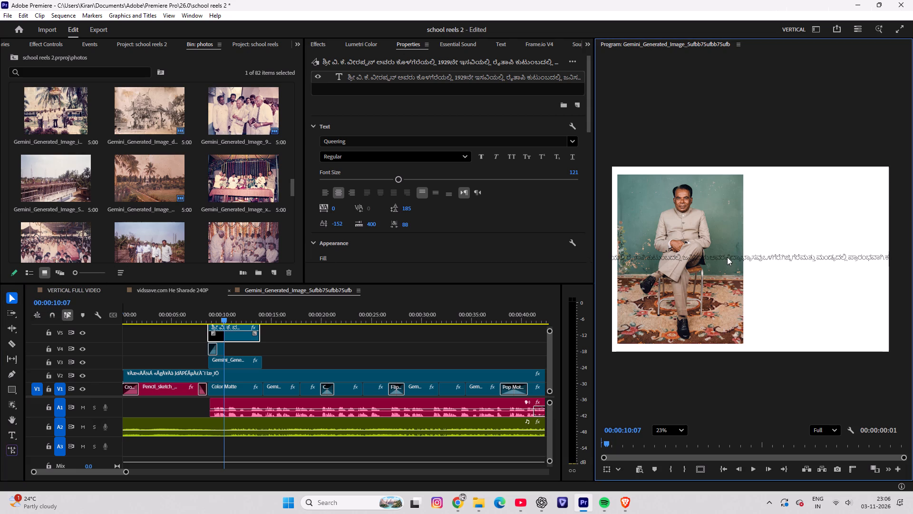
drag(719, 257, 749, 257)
Reduce the Kannada text's font size to 60.
drag(394, 178, 362, 178)
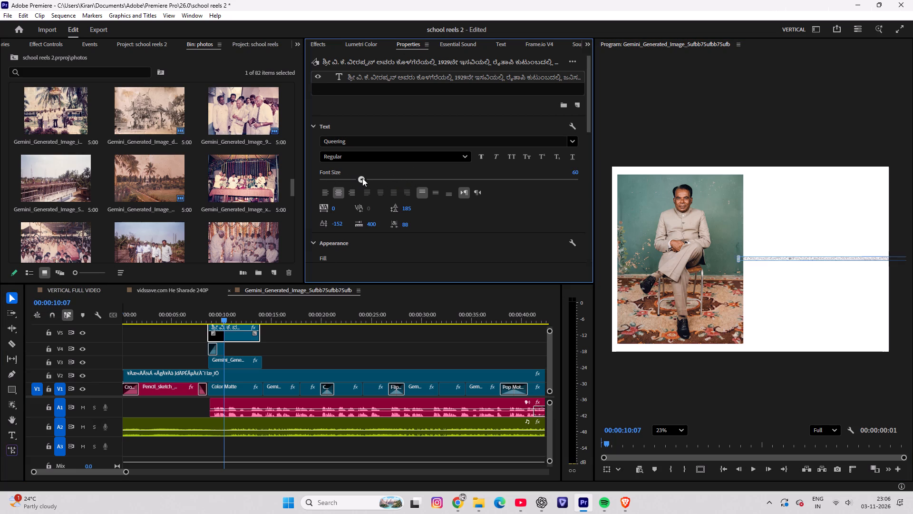
drag(362, 178, 360, 178)
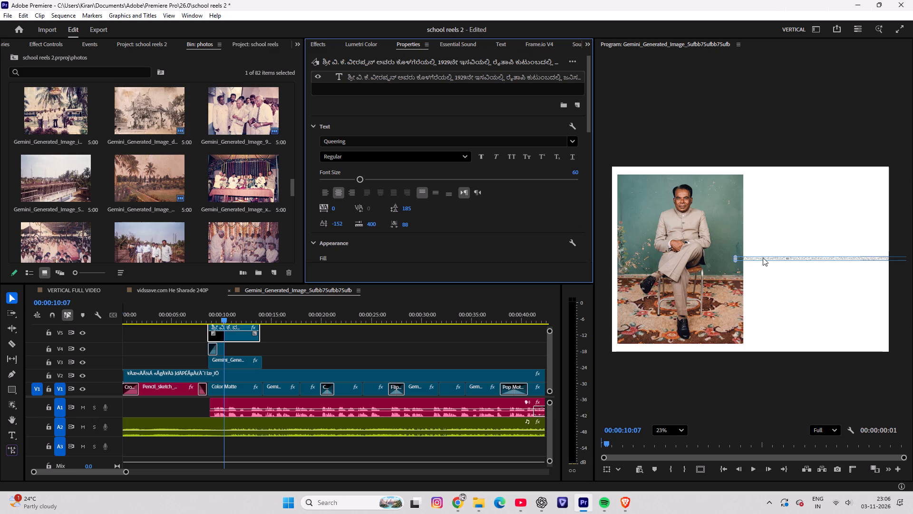
Move the Kannada text line sideways so it runs across the seated portrait at about lap height.
drag(765, 257, 655, 255)
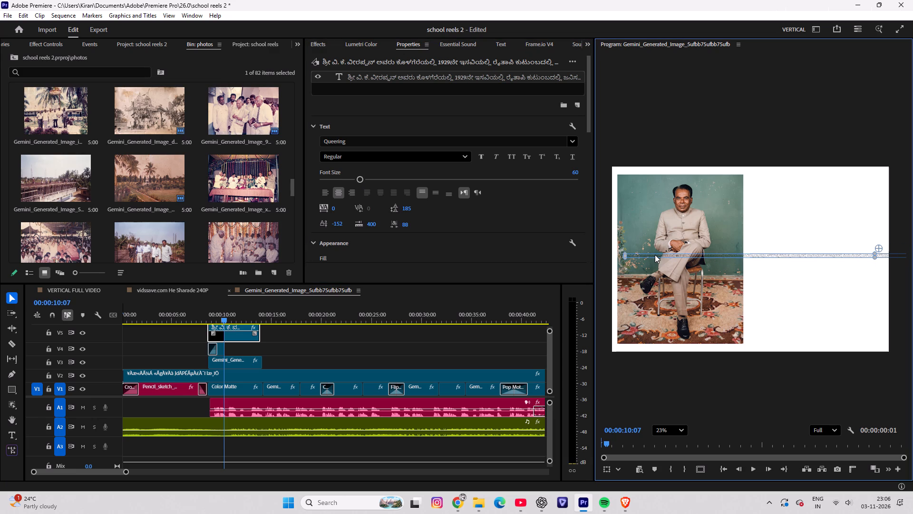
drag(655, 255, 652, 256)
scroll(669, 252, up, 2)
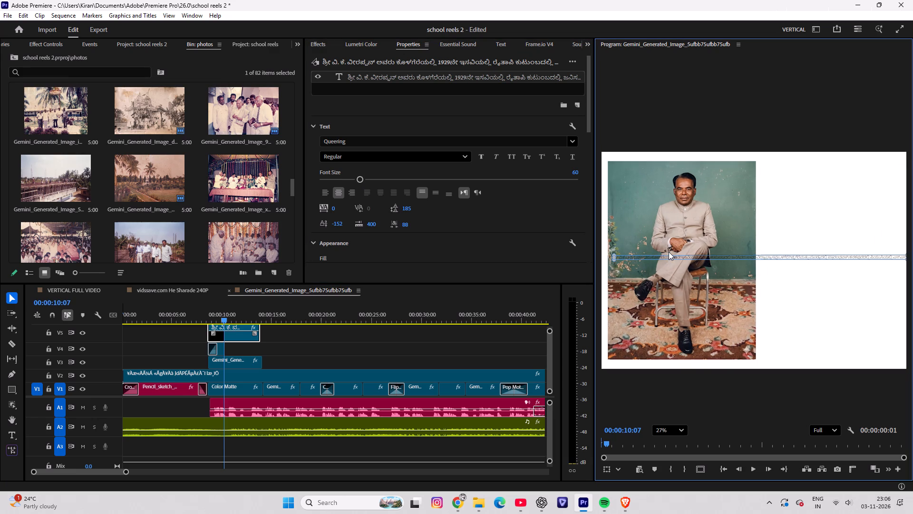
scroll(669, 252, up, 7)
drag(675, 260, 700, 260)
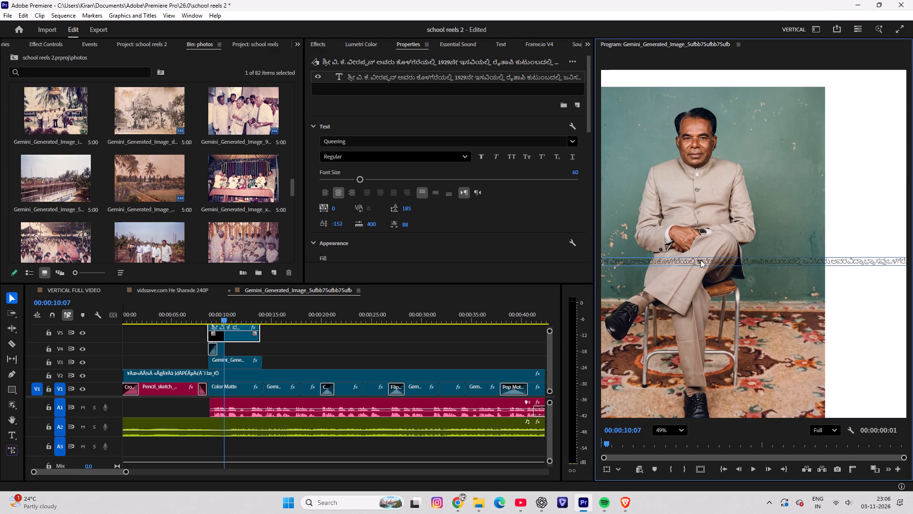
drag(700, 260, 704, 267)
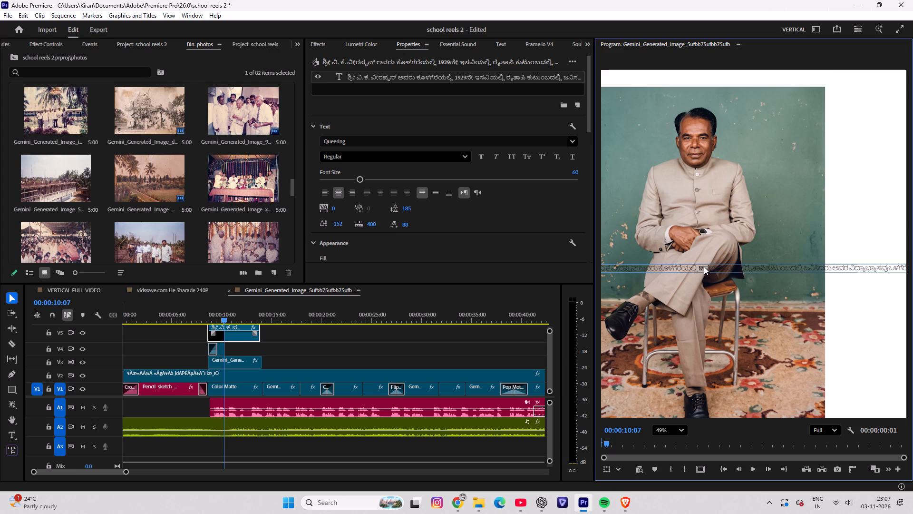
drag(704, 267, 620, 260)
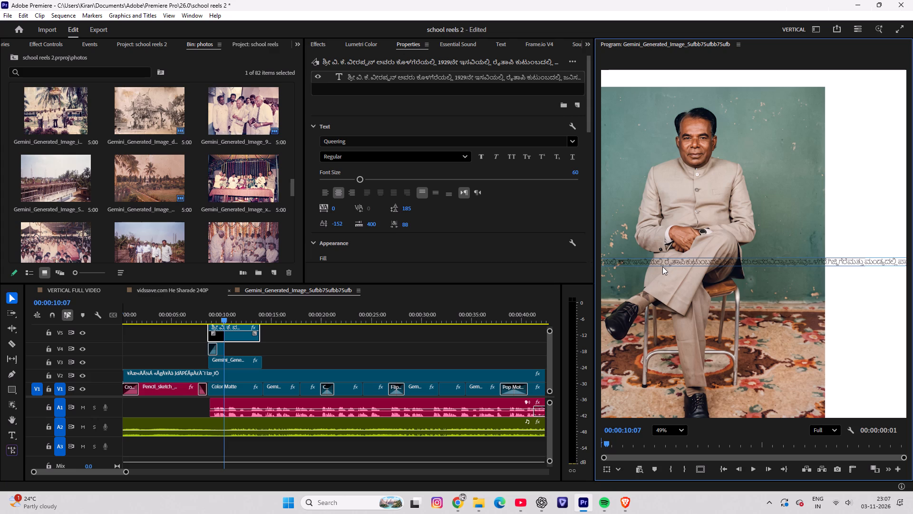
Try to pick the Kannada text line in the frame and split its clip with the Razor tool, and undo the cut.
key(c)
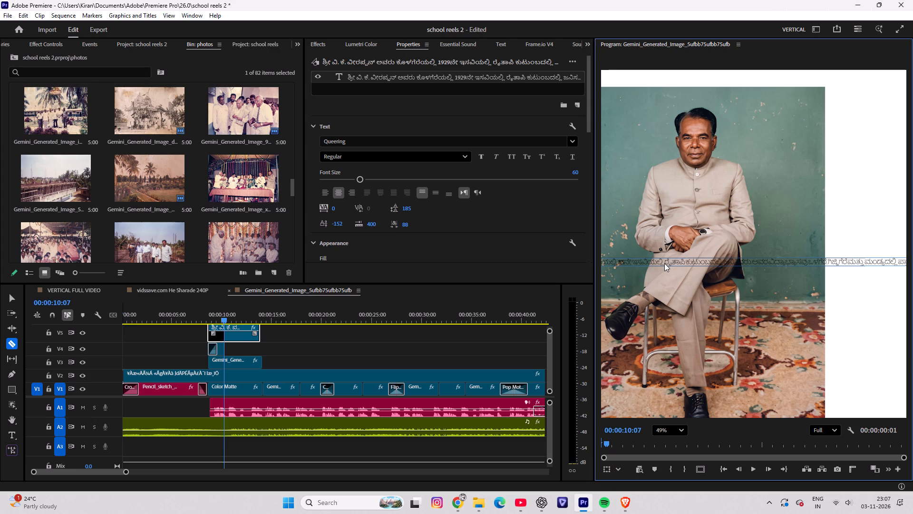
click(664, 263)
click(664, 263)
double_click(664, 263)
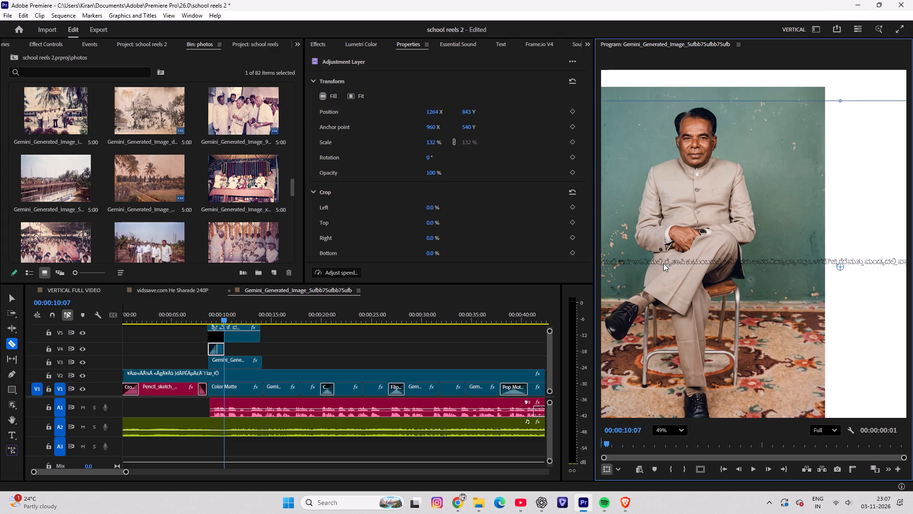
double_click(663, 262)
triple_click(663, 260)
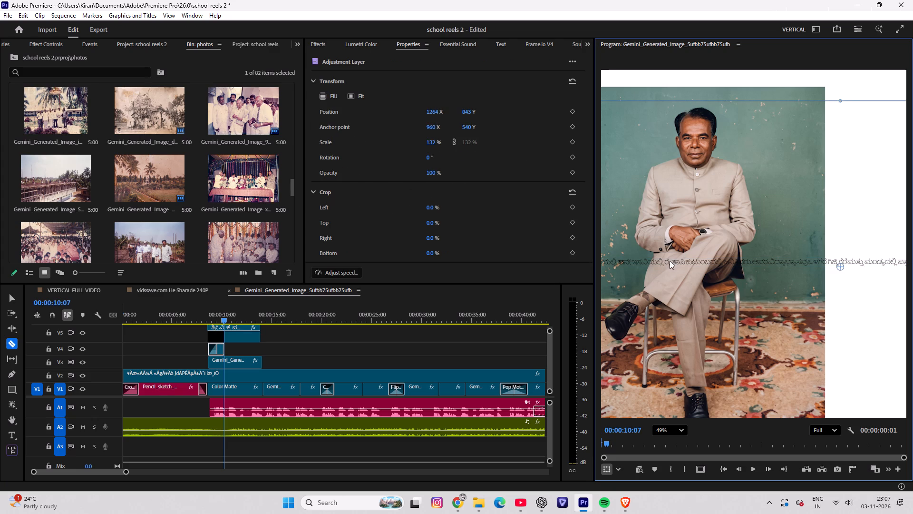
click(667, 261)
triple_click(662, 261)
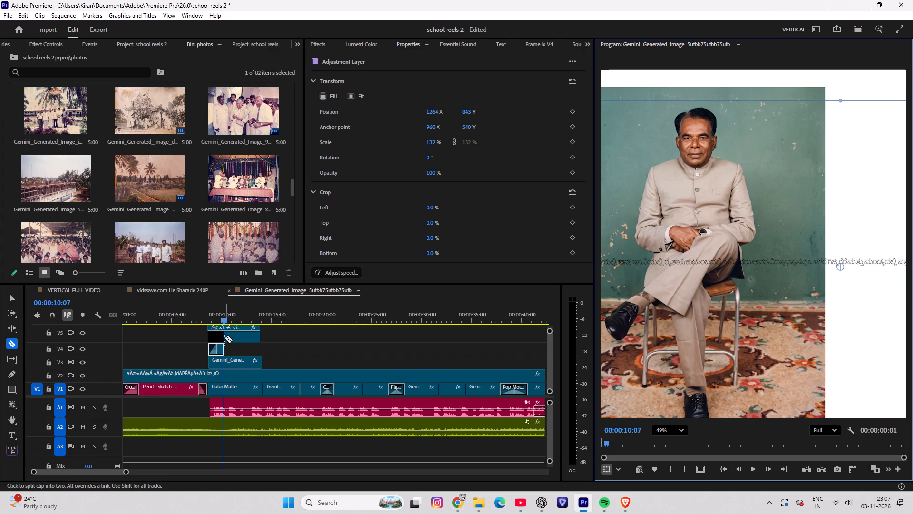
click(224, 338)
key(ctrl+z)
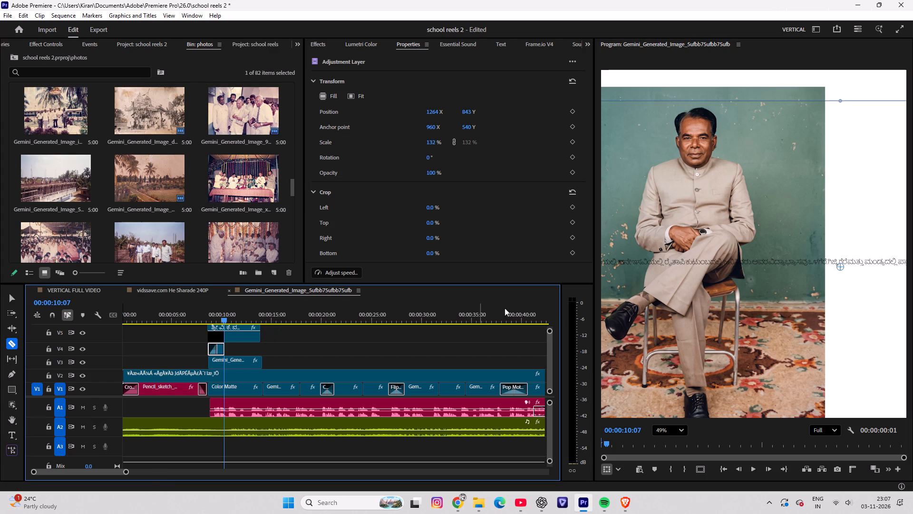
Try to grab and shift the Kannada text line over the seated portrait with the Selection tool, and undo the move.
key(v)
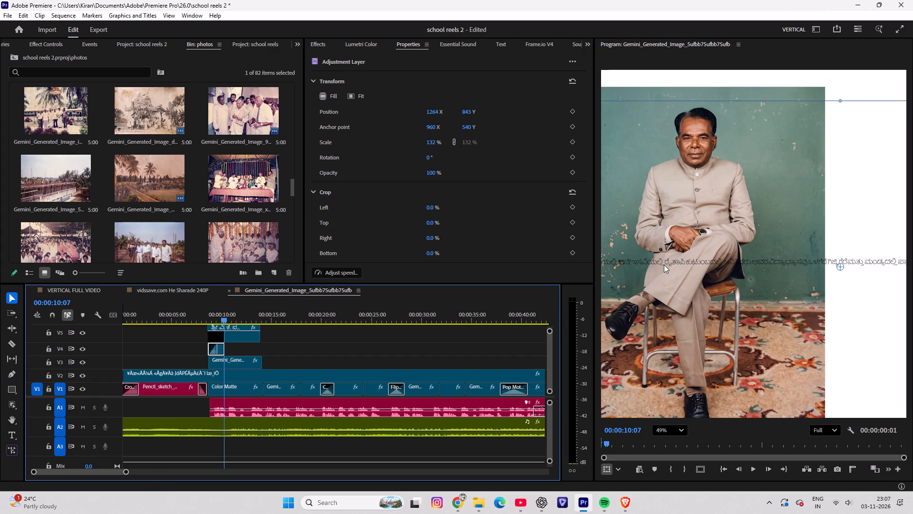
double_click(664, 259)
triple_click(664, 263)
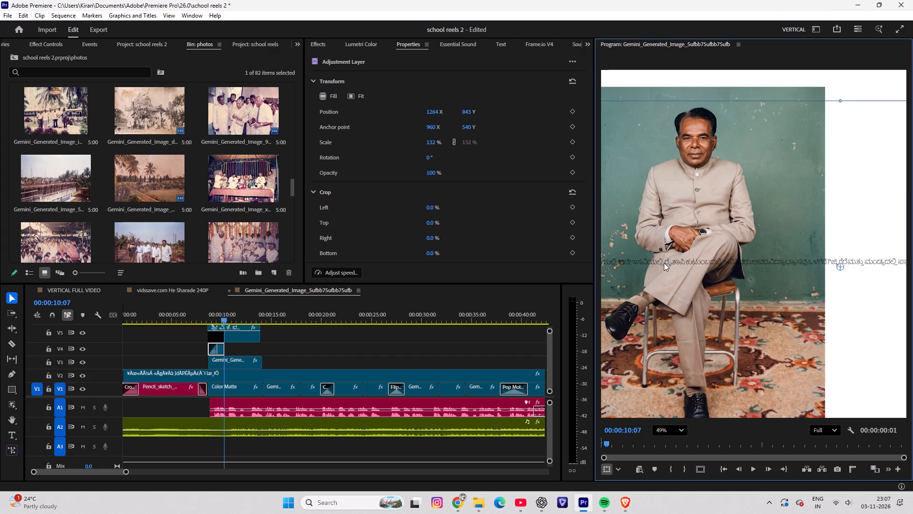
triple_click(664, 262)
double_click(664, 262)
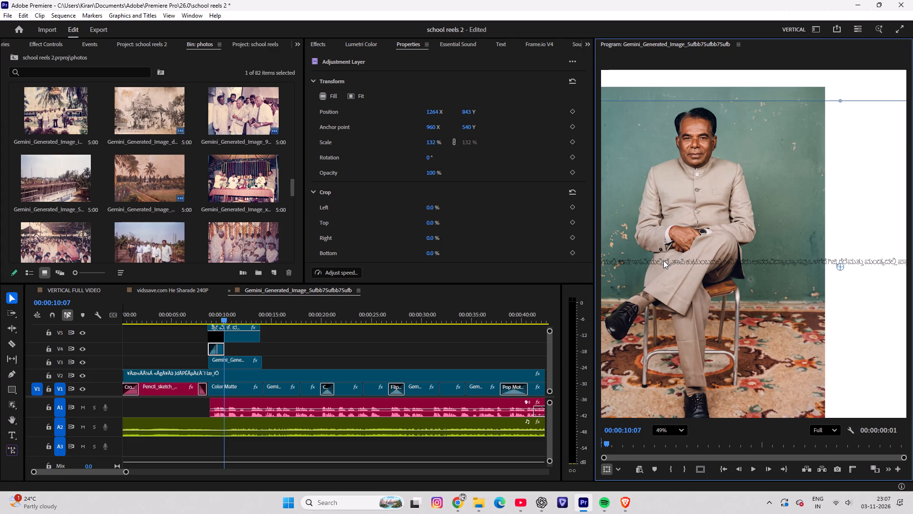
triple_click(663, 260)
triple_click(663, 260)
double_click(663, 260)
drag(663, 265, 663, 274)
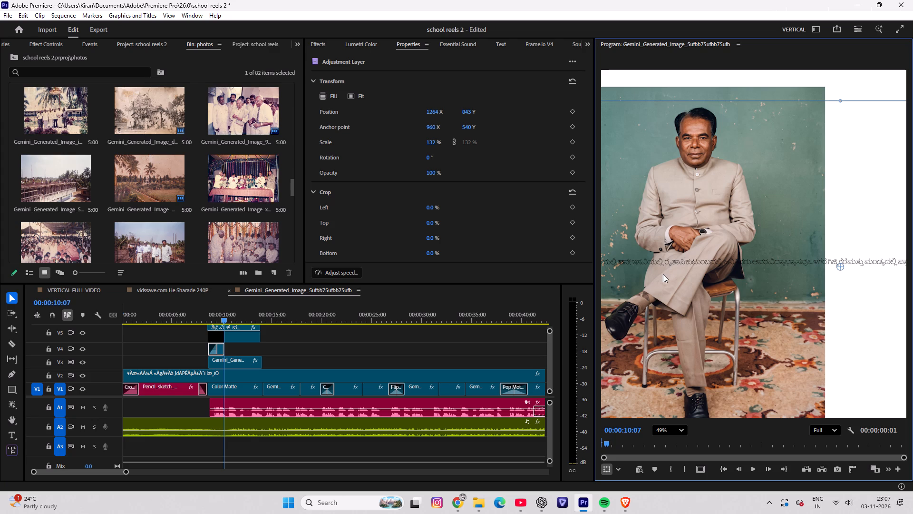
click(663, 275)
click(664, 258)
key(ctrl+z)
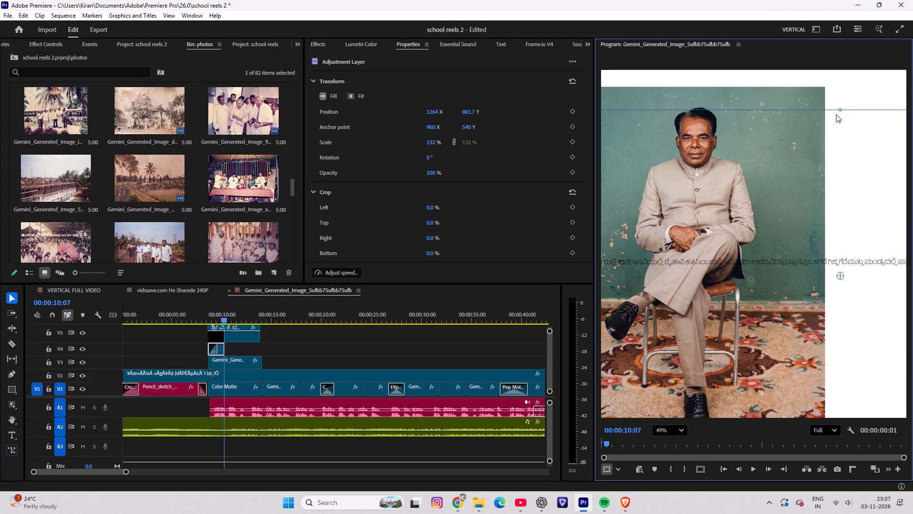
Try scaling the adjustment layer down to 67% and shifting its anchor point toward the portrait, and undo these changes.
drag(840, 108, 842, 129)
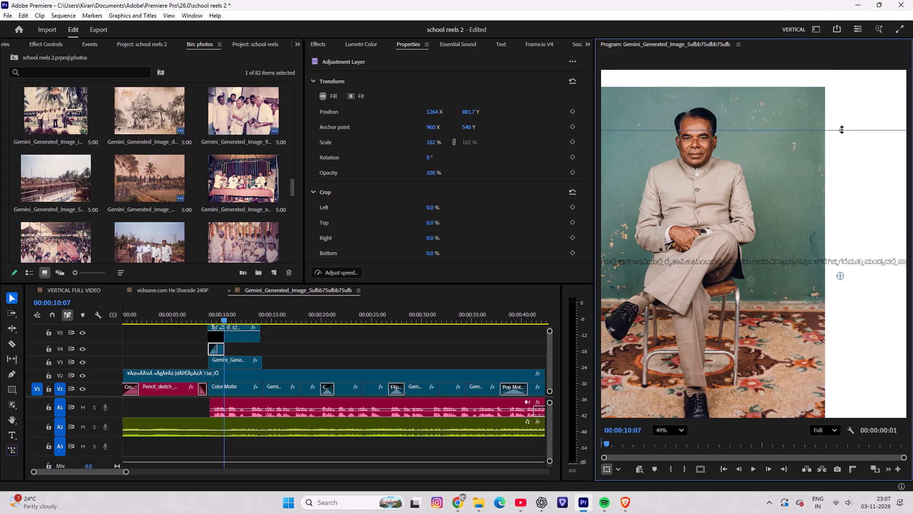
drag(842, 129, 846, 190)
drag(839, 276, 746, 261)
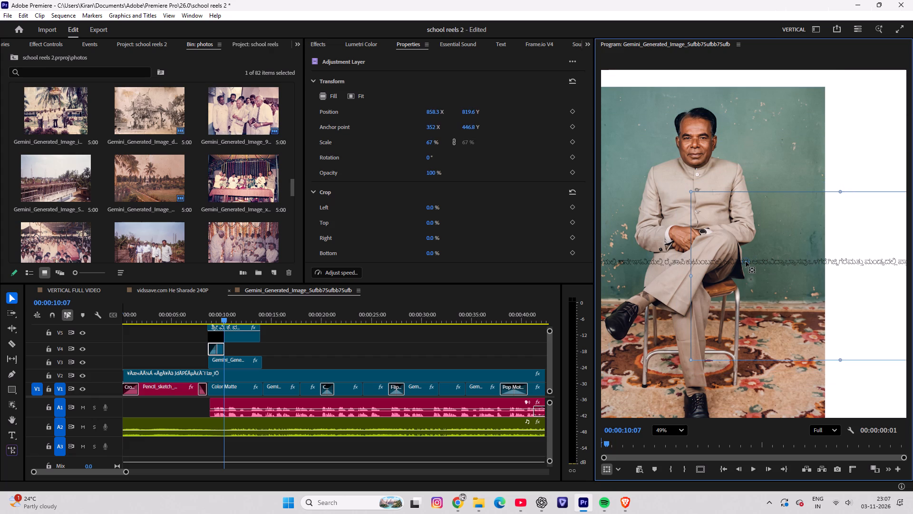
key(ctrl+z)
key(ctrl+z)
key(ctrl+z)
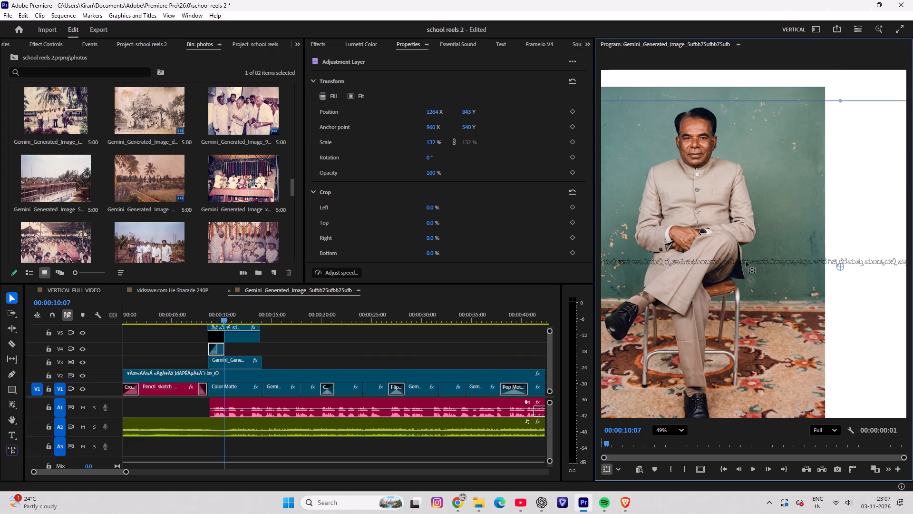
Undo the Kannada text's recent placement and font size edits, trying in between to drag the line sideways over the portrait.
key(ctrl+z)
key(ctrl+z)
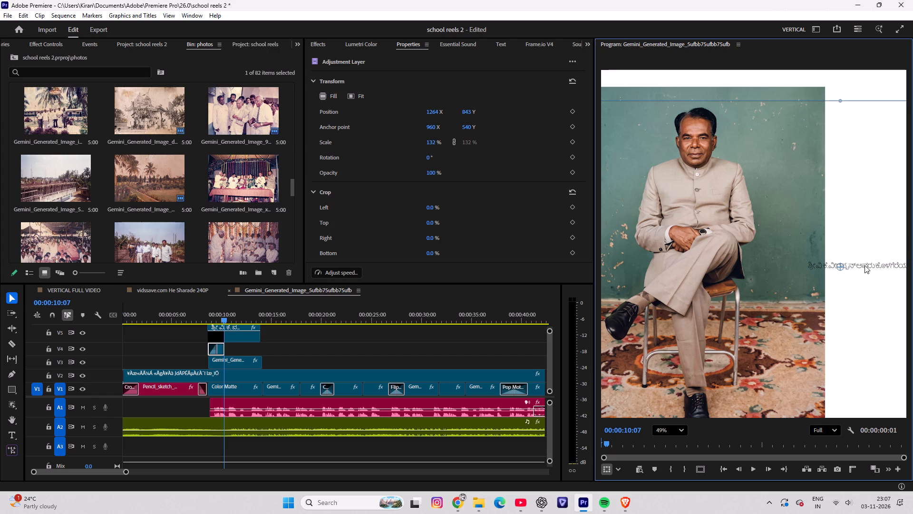
drag(870, 263, 791, 264)
key(ctrl+z)
key(ctrl+z)
key(ctrl+z)
drag(812, 264, 744, 264)
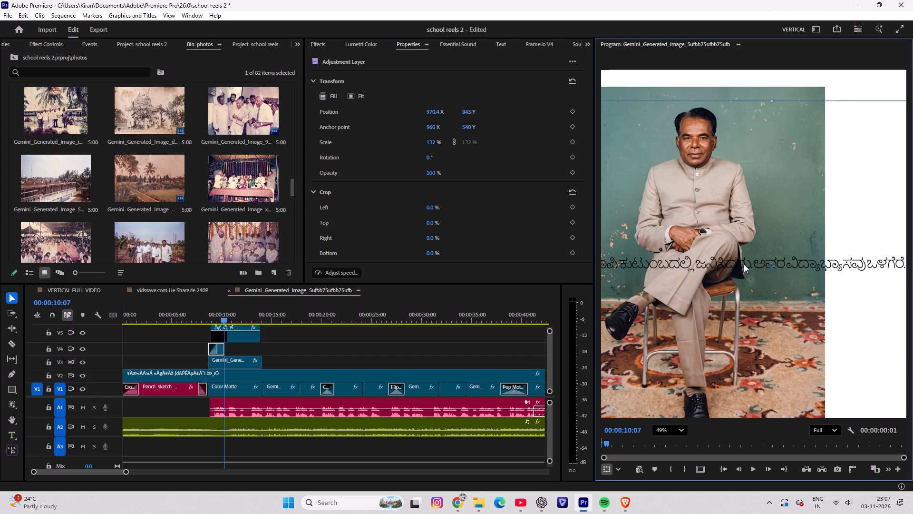
key(ctrl+z)
key(ctrl+z)
key(ctrl+z)
key(ctrl+z)
key(ctrl+z)
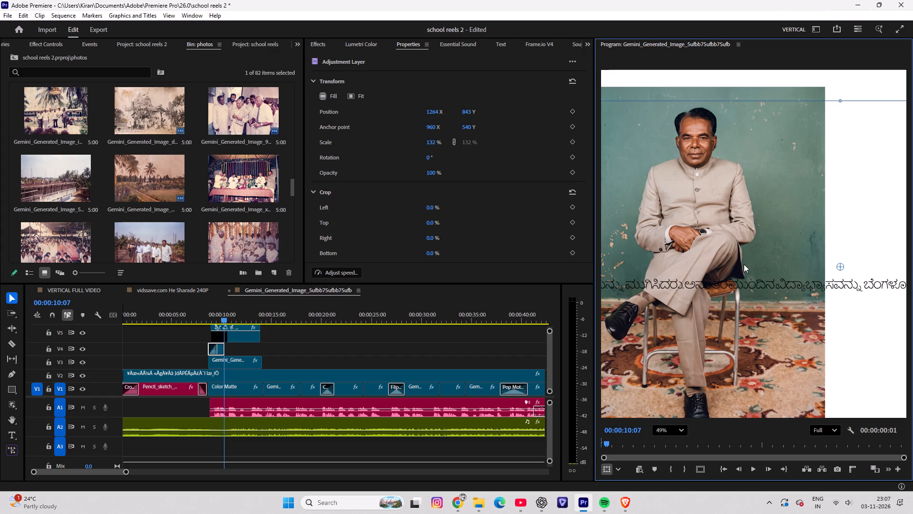
Undo the remaining Kannada text edits until the text graphic is removed from the track above the adjustment layer.
key(ctrl+z)
key(ctrl+z)
key(ctrl+z)
key(ctrl+z)
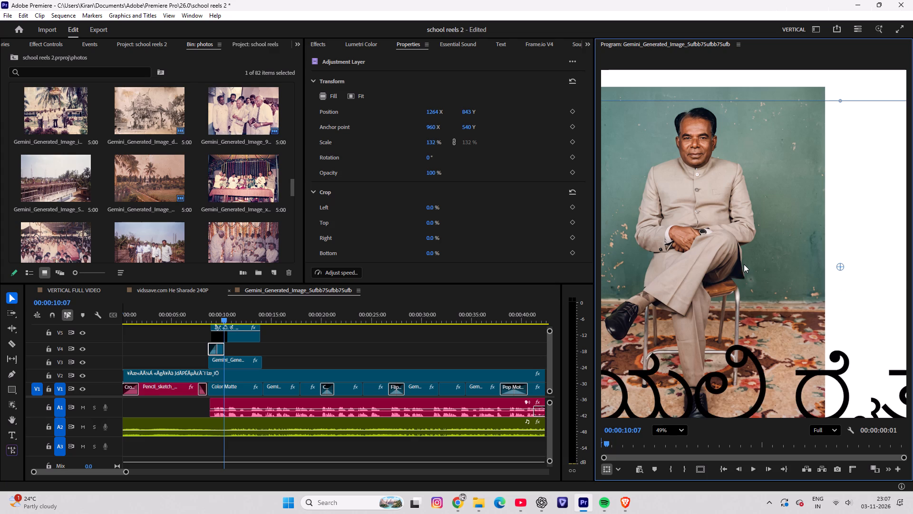
key(ctrl+z)
scroll(821, 277, down, 13)
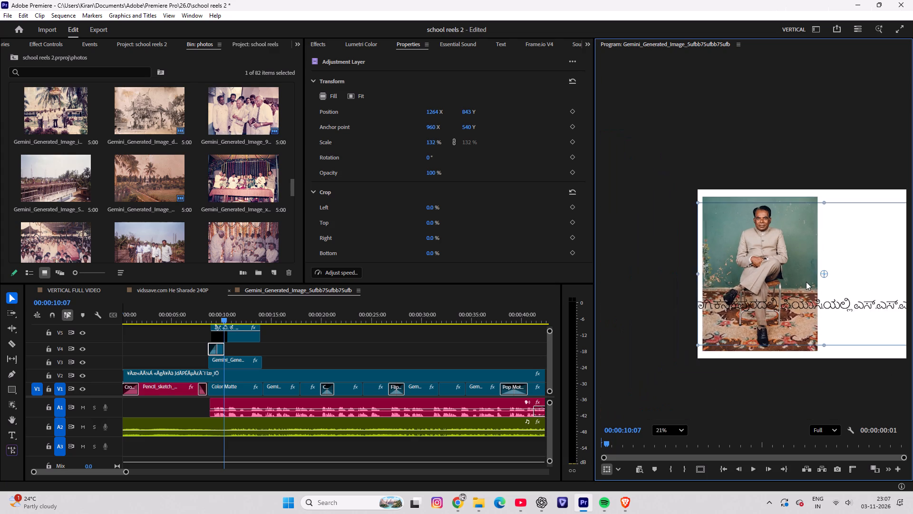
key(ctrl+z)
drag(864, 278, 798, 276)
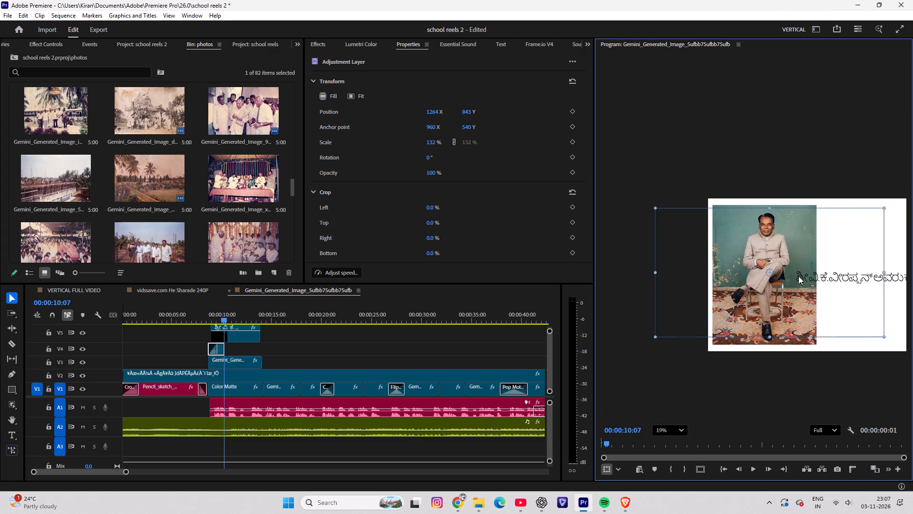
drag(798, 276, 795, 276)
key(ctrl+z)
key(ctrl+z)
key(ctrl+z)
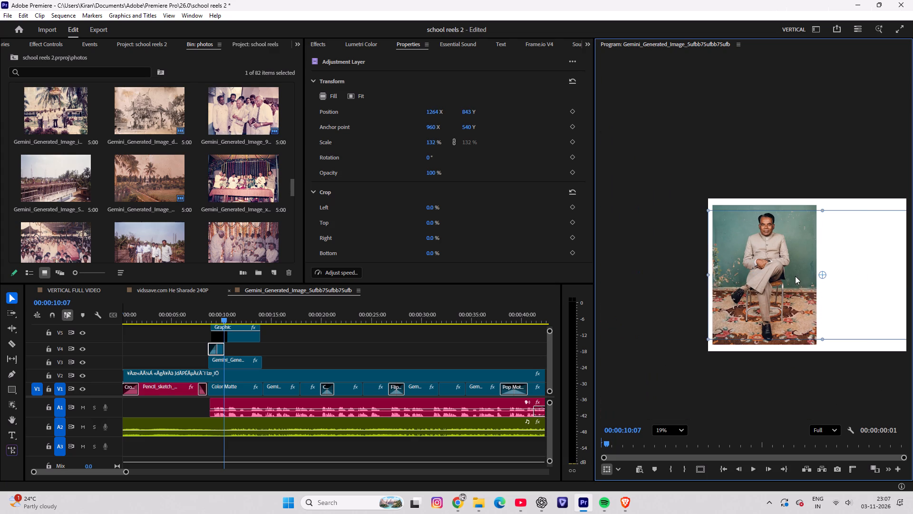
key(ctrl+z)
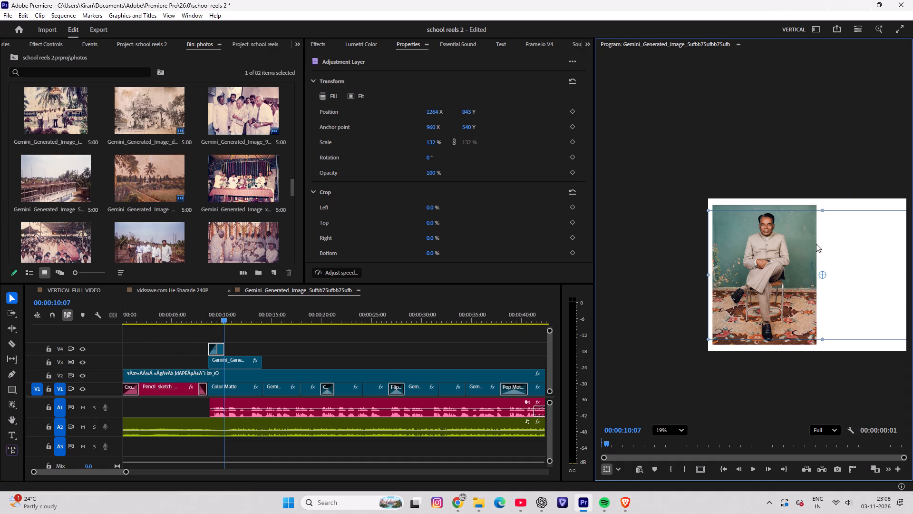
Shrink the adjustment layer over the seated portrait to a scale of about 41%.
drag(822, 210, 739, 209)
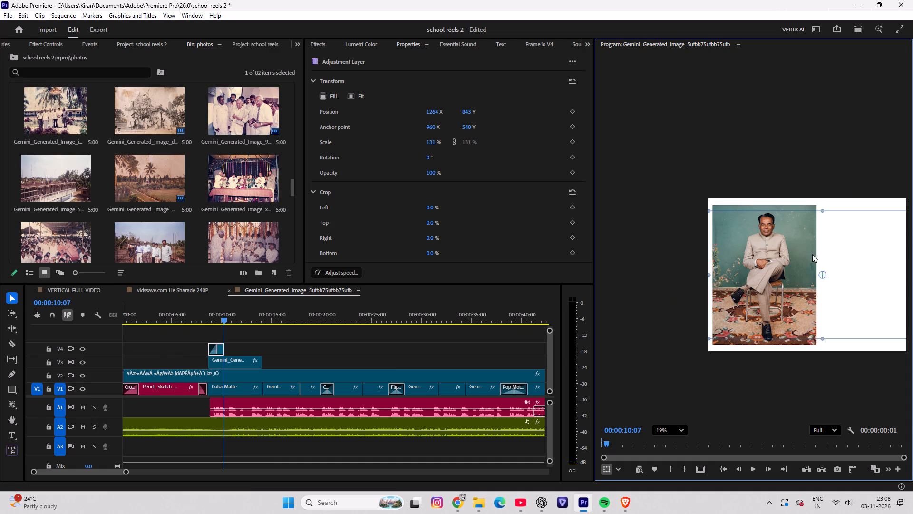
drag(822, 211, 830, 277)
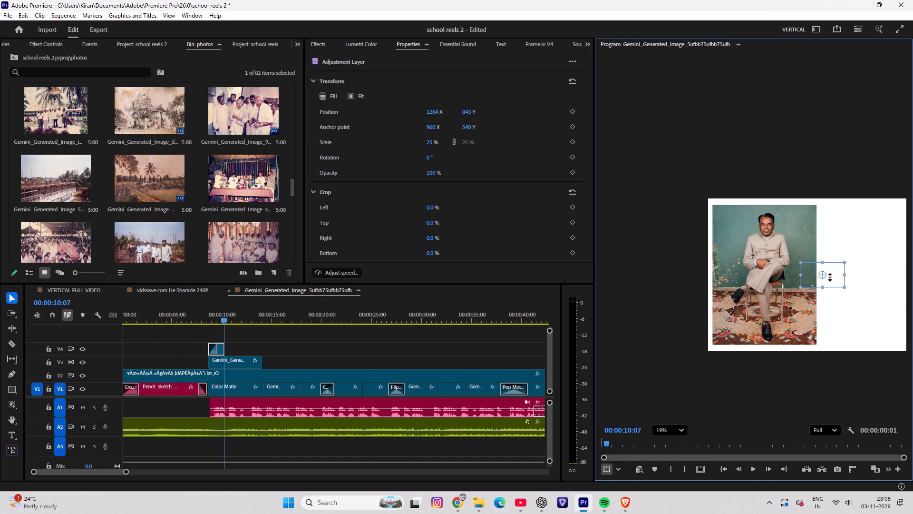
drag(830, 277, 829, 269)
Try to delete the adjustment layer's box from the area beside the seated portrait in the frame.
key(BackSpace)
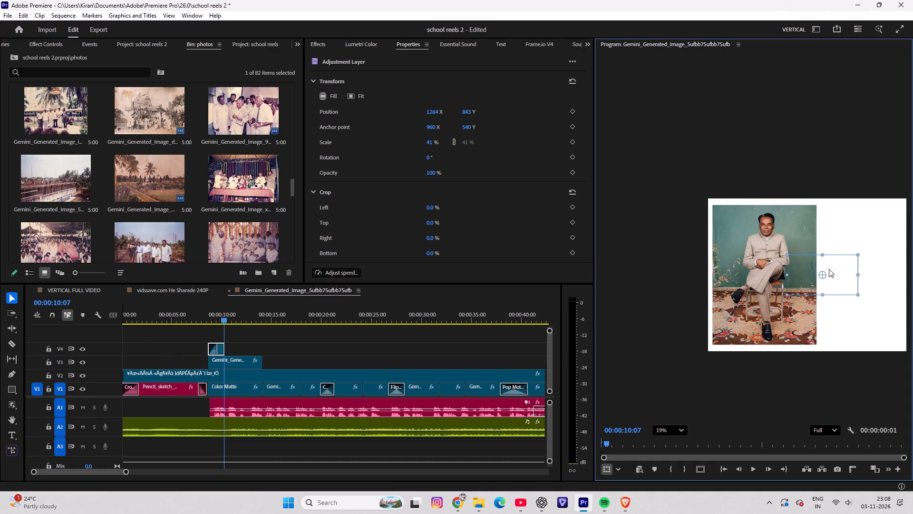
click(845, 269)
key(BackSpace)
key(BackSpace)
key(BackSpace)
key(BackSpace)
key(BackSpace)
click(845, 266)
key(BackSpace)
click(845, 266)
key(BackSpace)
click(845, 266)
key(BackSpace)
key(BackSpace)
Enlarge the adjustment layer to a scale of about 92% at the start of the seated portrait clip.
drag(220, 313, 187, 314)
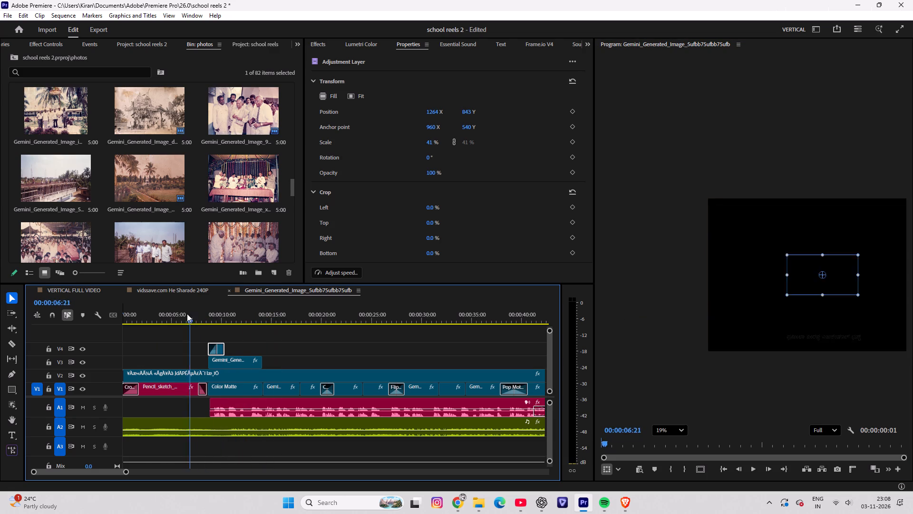
drag(187, 314, 207, 316)
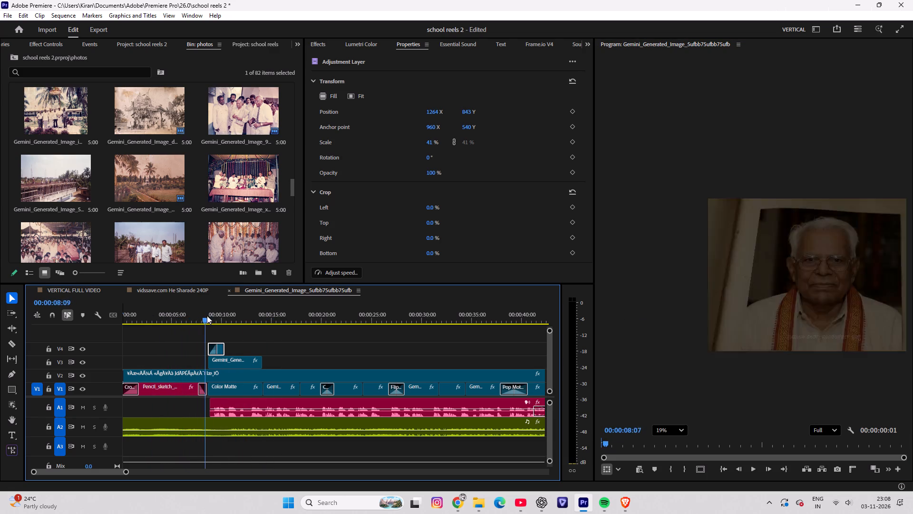
drag(207, 316, 211, 316)
drag(859, 252, 883, 243)
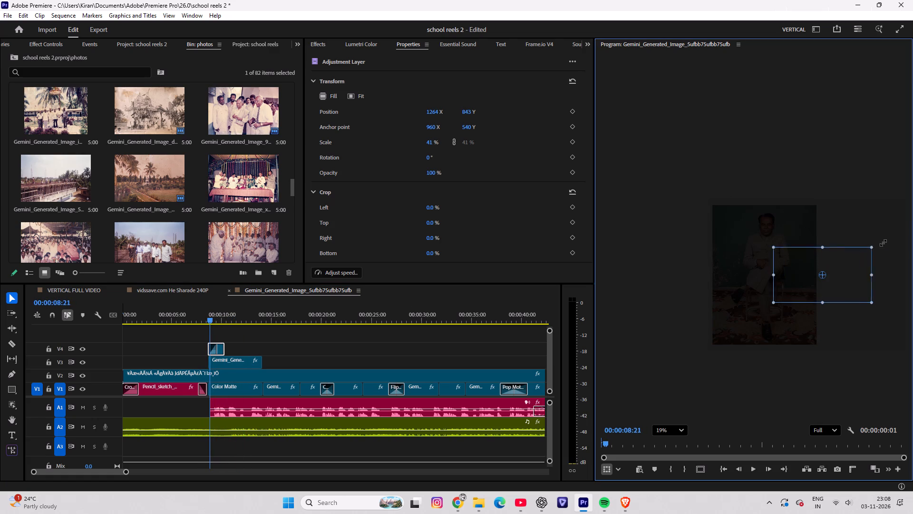
drag(883, 243, 699, 236)
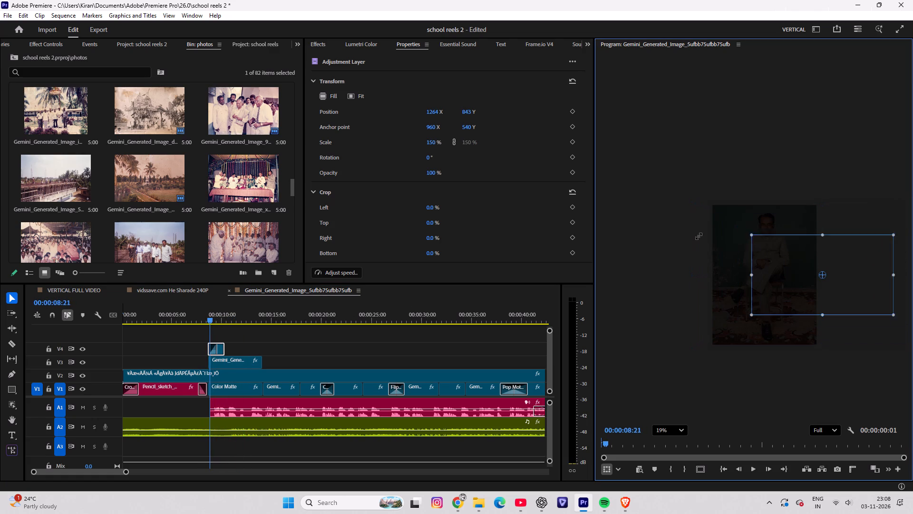
drag(699, 236, 695, 237)
drag(823, 240, 812, 221)
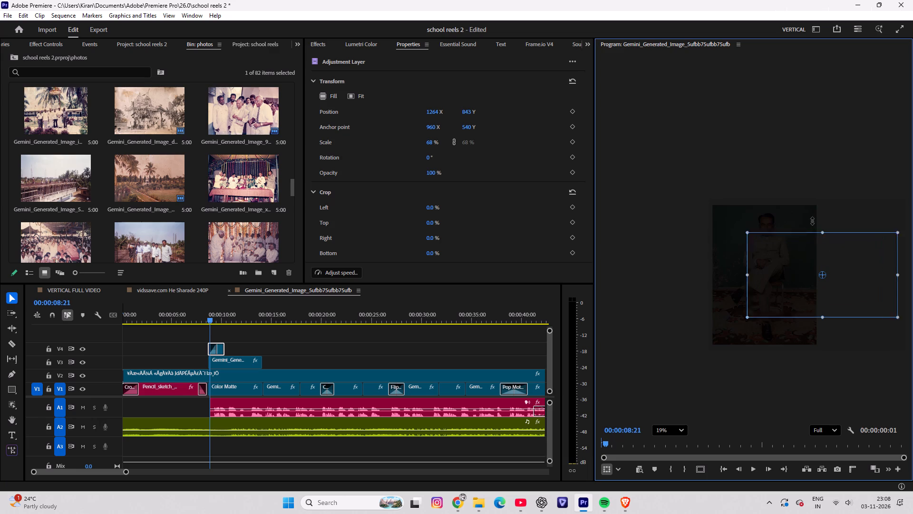
drag(812, 221, 816, 228)
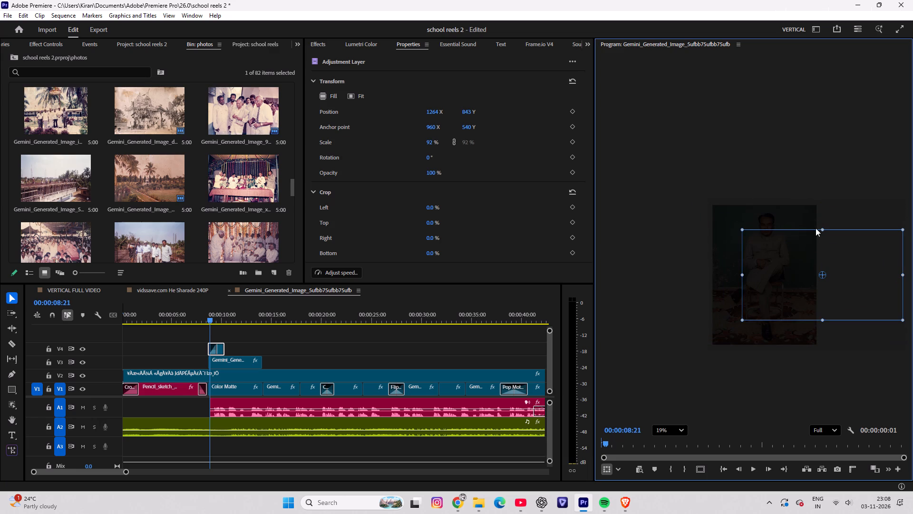
Enlarge the adjustment layer over the seated portrait to a scale of about 169%, past the fade-in.
drag(209, 316, 215, 316)
click(217, 360)
drag(210, 313, 220, 313)
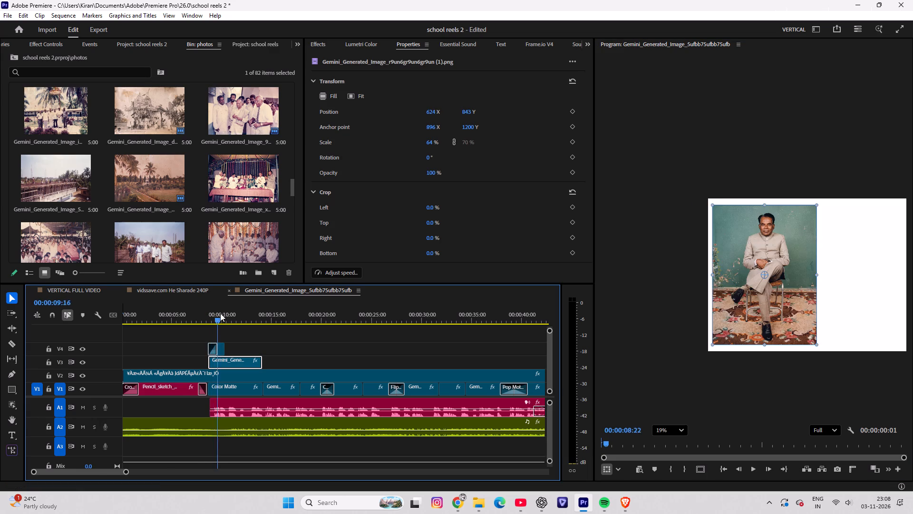
drag(220, 313, 214, 316)
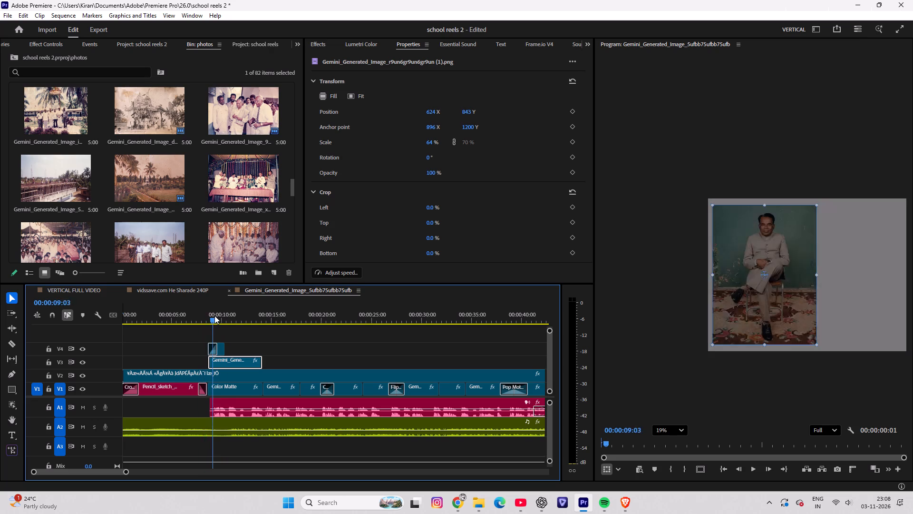
drag(214, 316, 219, 316)
click(220, 352)
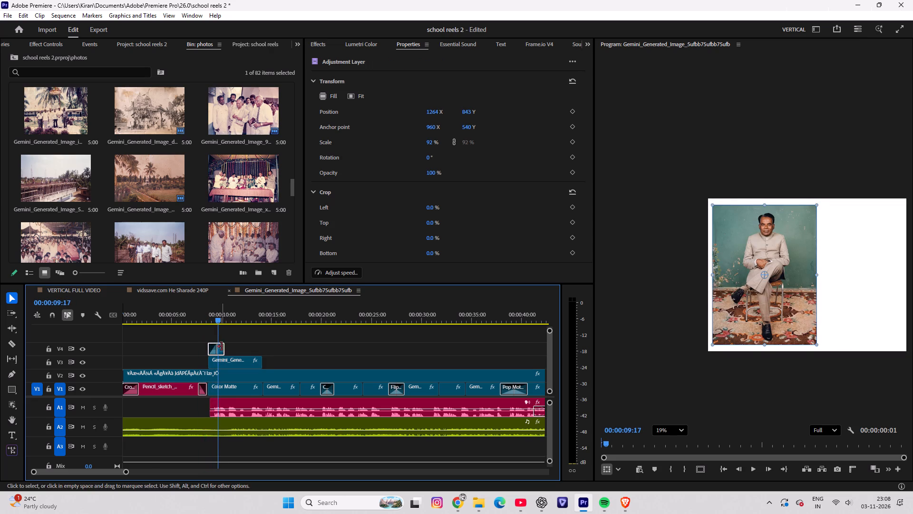
click(216, 311)
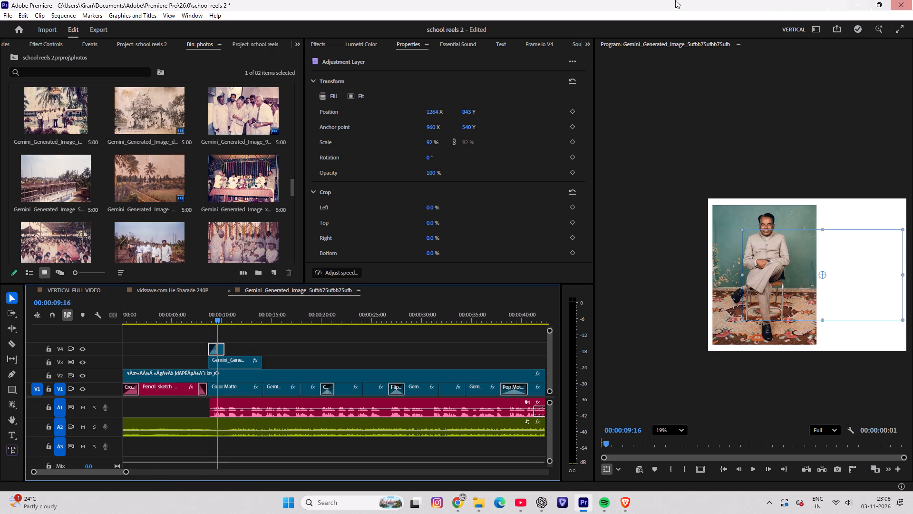
click(843, 269)
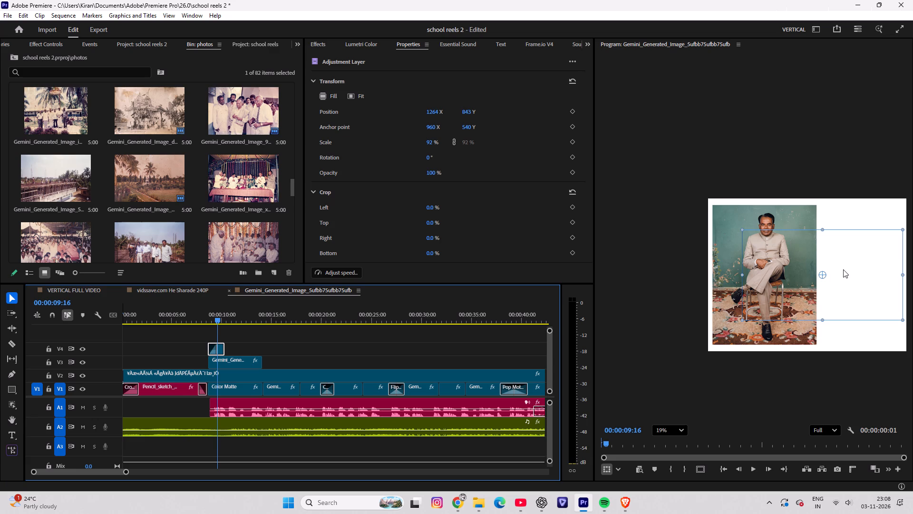
drag(823, 229, 816, 196)
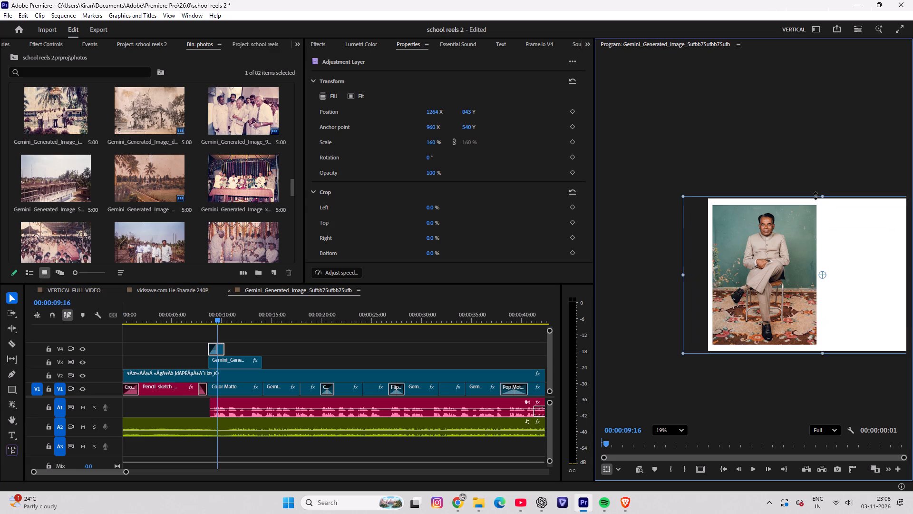
drag(816, 196, 816, 202)
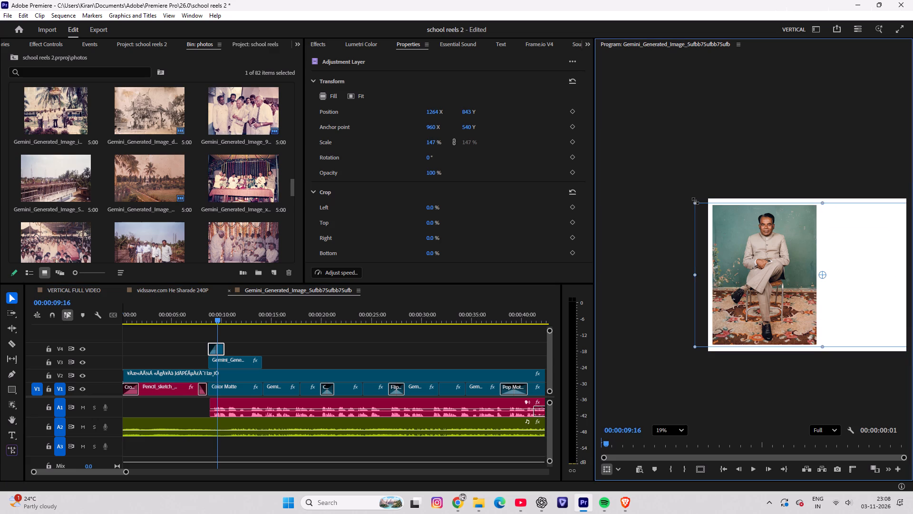
drag(695, 201, 713, 206)
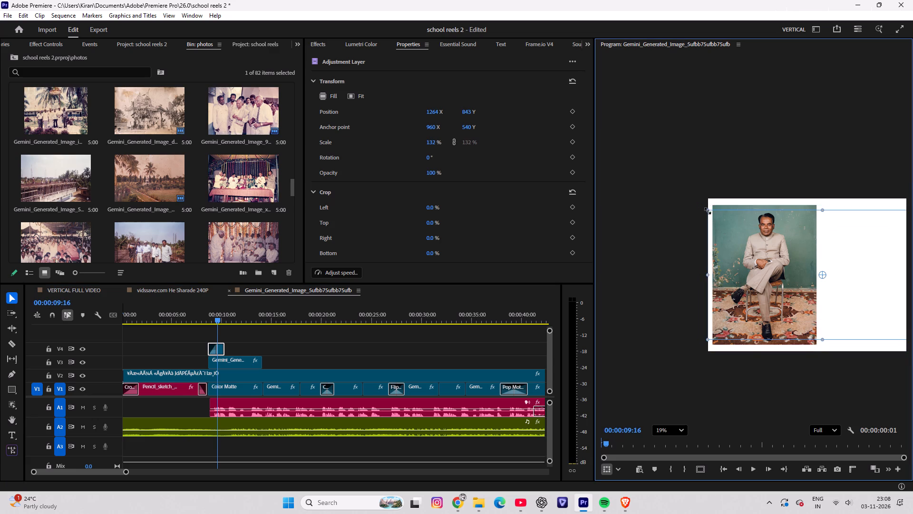
shift+drag(708, 209, 719, 198)
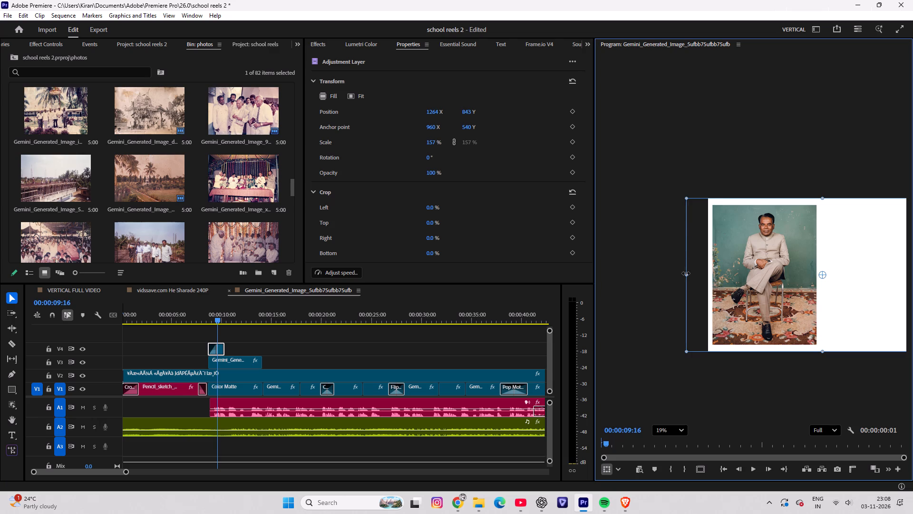
ctrl+drag(686, 277, 708, 274)
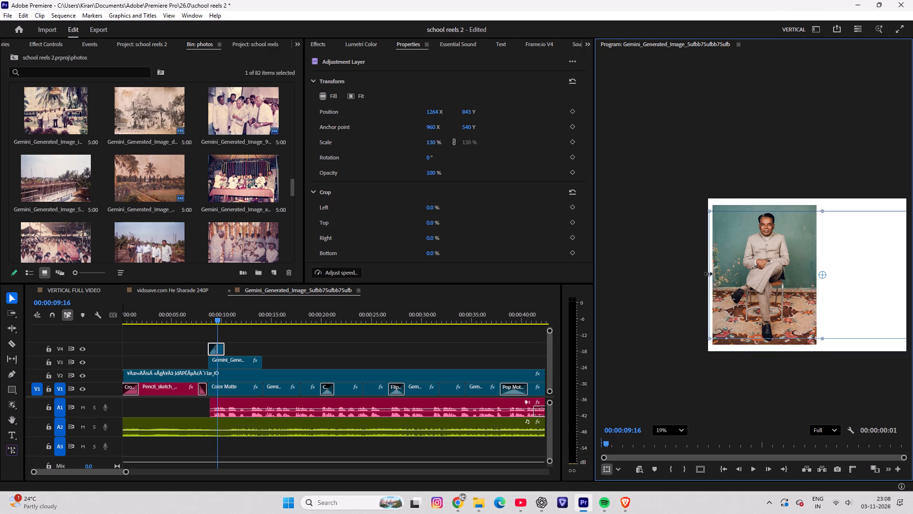
ctrl+drag(708, 274, 708, 274)
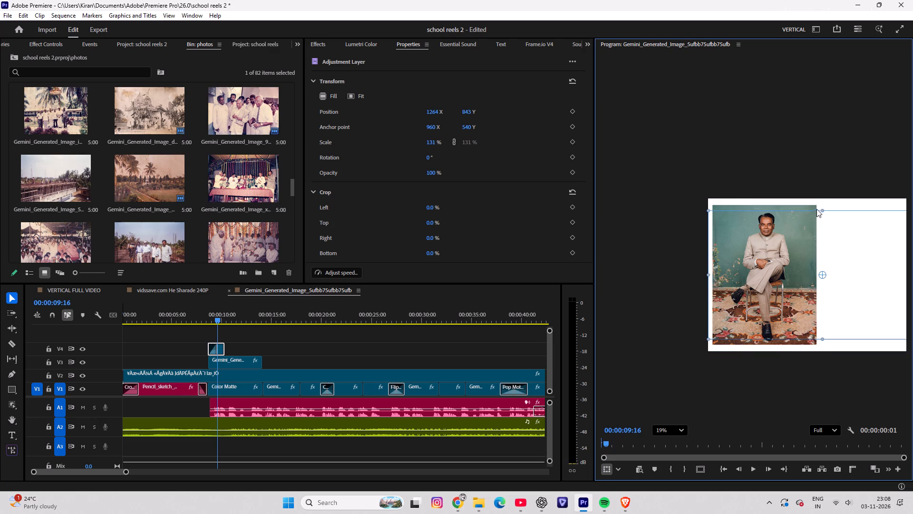
shift+drag(822, 208, 820, 189)
click(749, 404)
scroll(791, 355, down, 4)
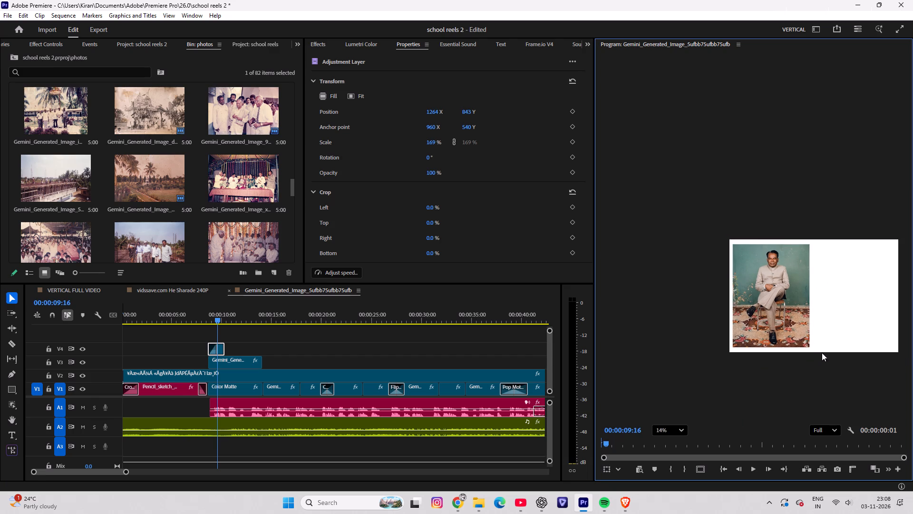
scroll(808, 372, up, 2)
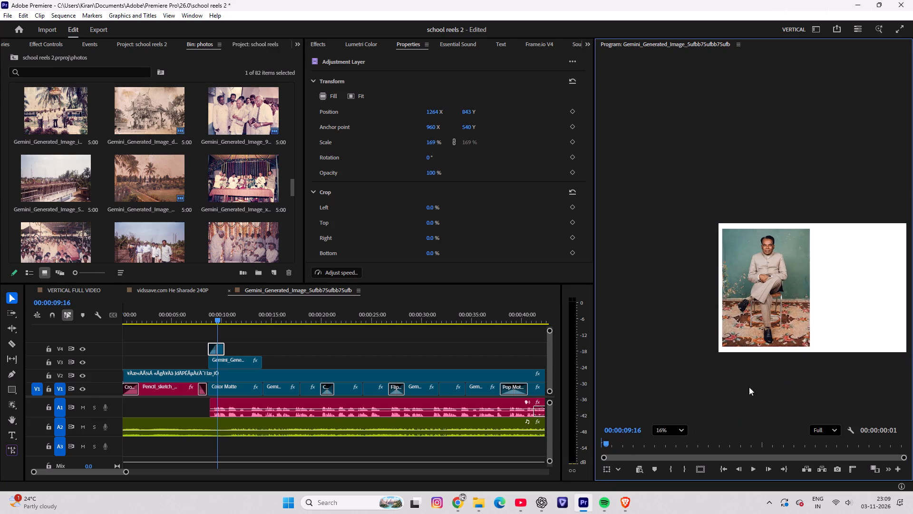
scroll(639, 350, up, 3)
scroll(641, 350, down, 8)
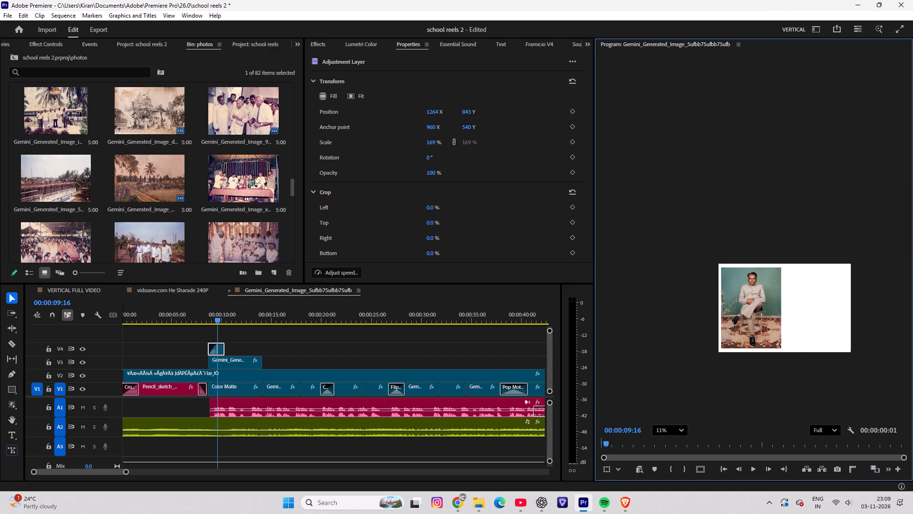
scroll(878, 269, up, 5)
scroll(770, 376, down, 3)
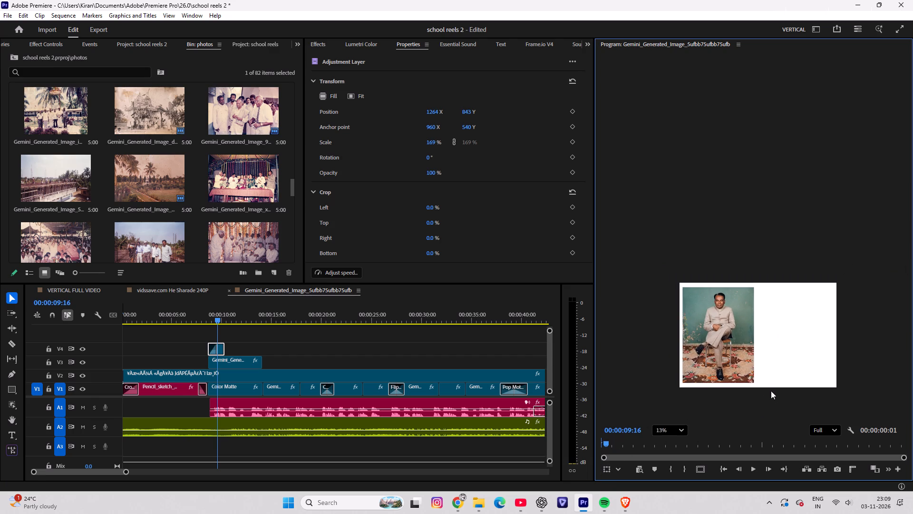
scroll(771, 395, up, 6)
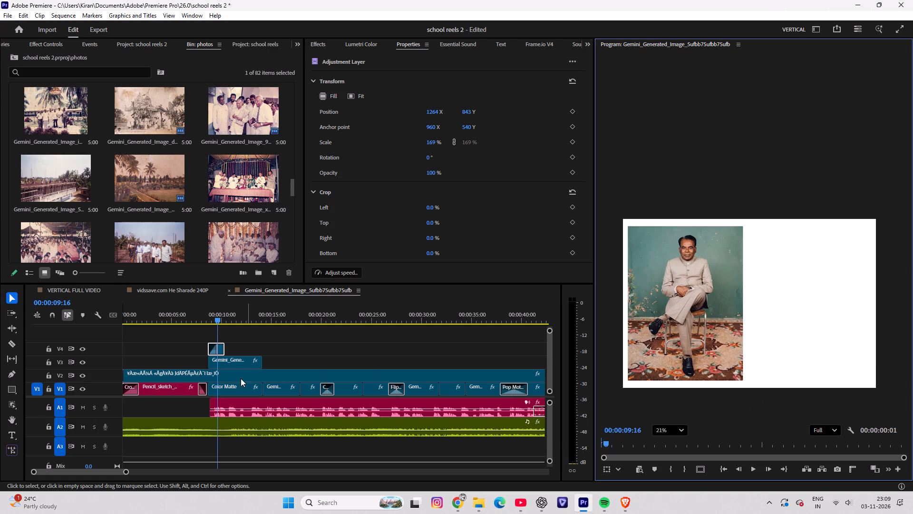
Add a text layer in the white area beside the seated portrait and paste in the copied Kannada biography text.
click(209, 334)
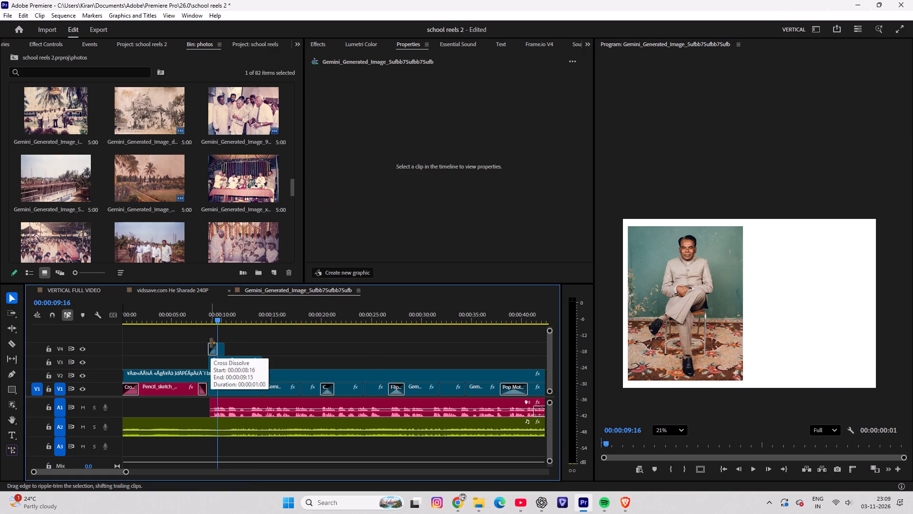
key(ctrl+v)
click(14, 431)
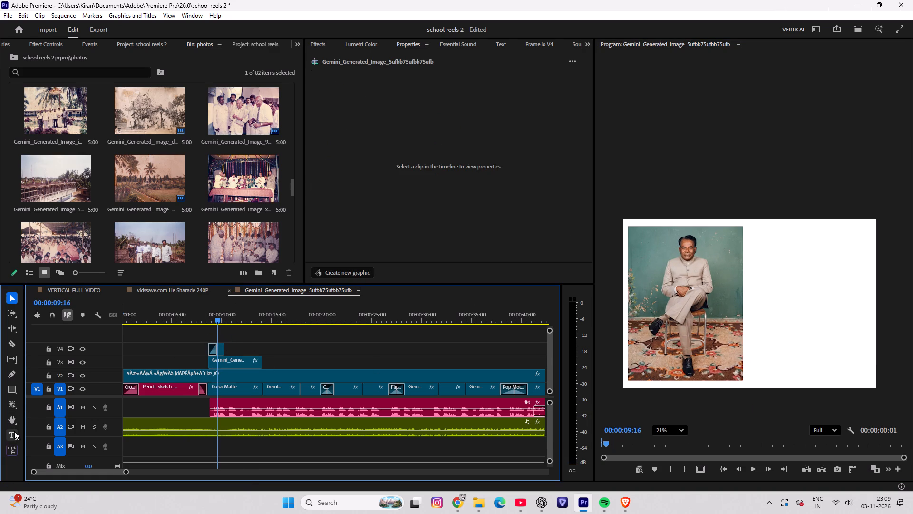
click(223, 333)
key(ctrl+v)
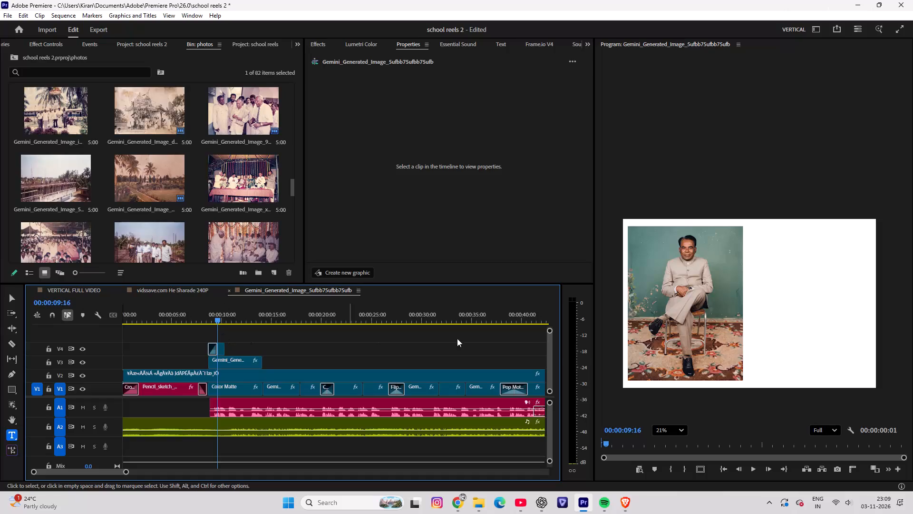
click(773, 298)
key(ctrl+v)
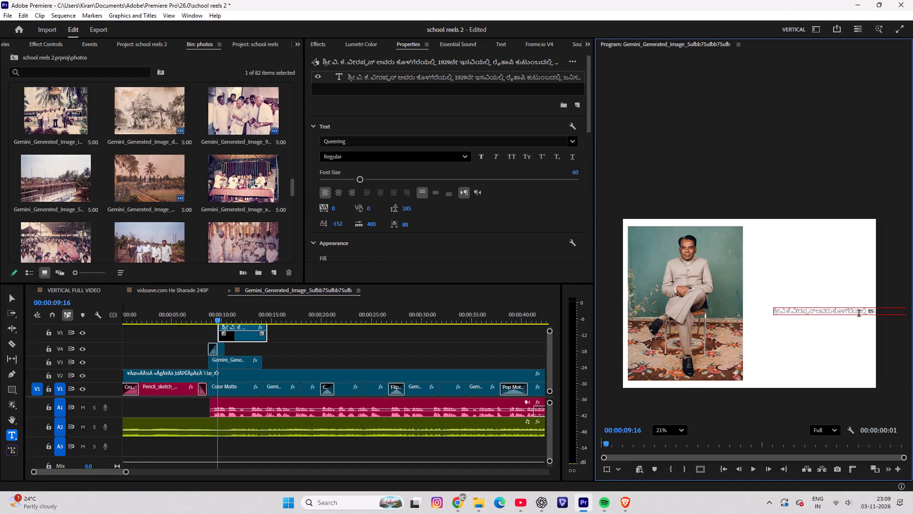
key(Right)
key(Right)
key(Right)
key(Right)
key(Right)
key(Right)
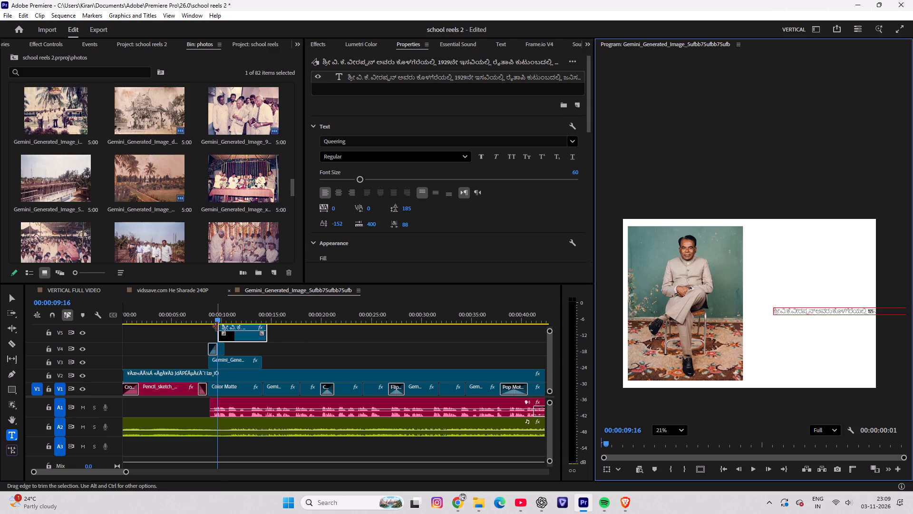
Extend the start of the Kannada text clip slightly earlier, towards the start of the seated portrait clip.
drag(219, 327, 213, 327)
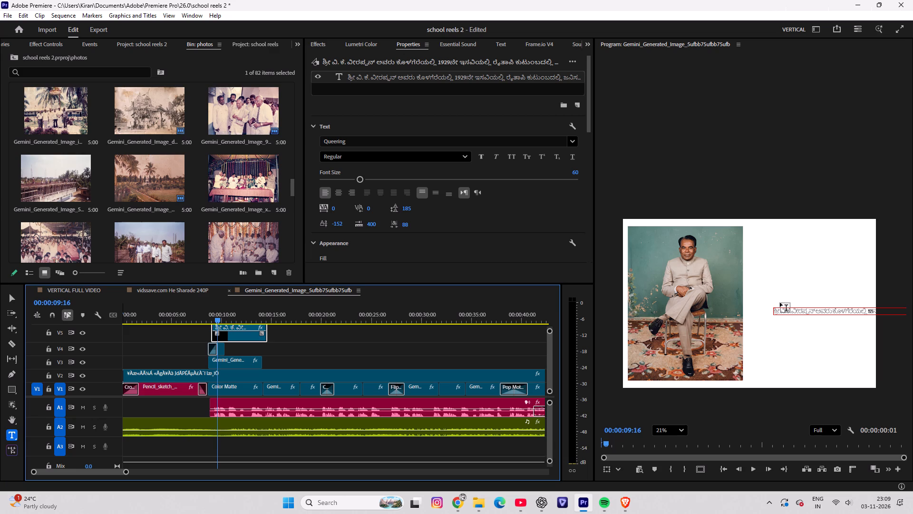
Move the Kannada text line leftward in the frame so that it starts over the seated portrait.
click(6, 293)
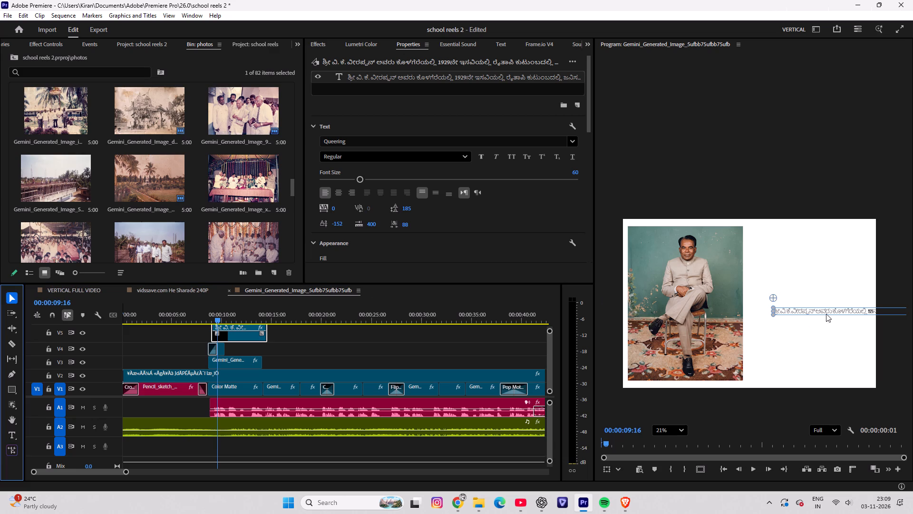
drag(844, 310, 746, 309)
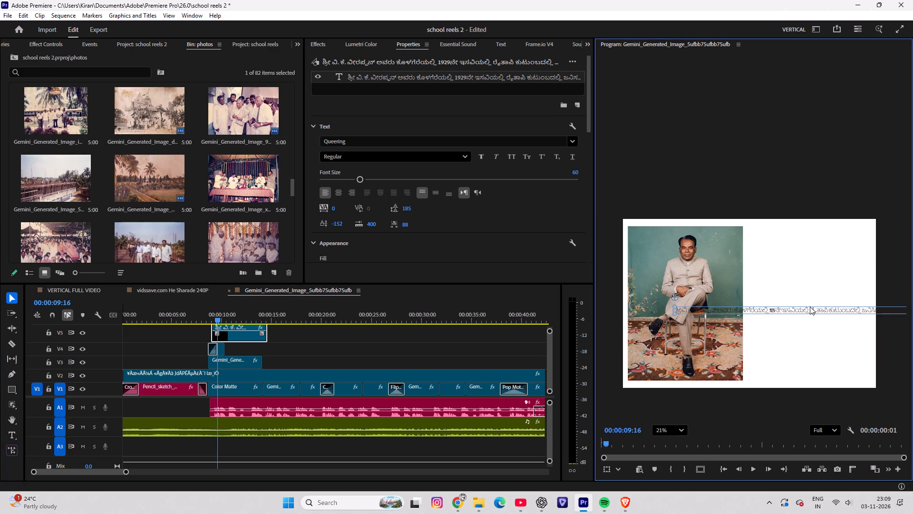
Break the Kannada biography text into three lines, after "ಇಸವಿಯಲ್ಲಿ" and after "ವಿದ್ಯಾಭ್ಯಾಸವು".
double_click(810, 310)
click(810, 310)
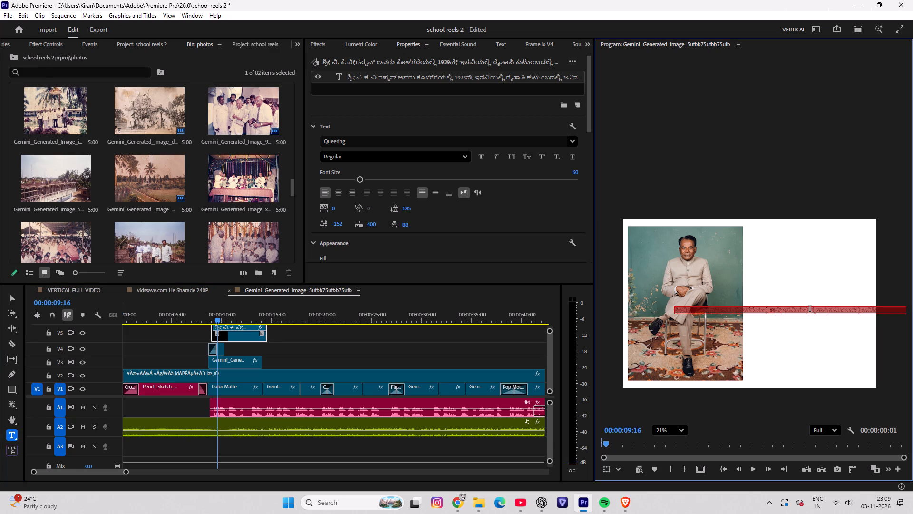
click(811, 312)
key(Return)
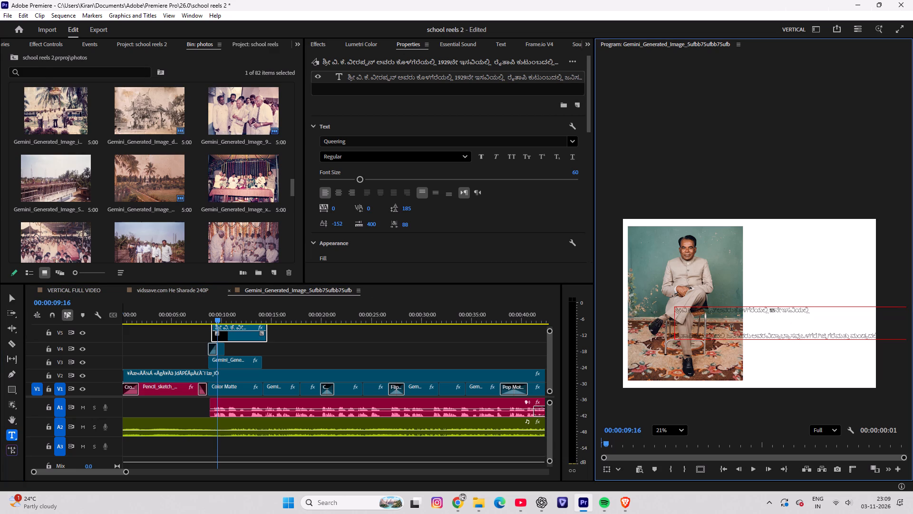
scroll(695, 333, down, 2)
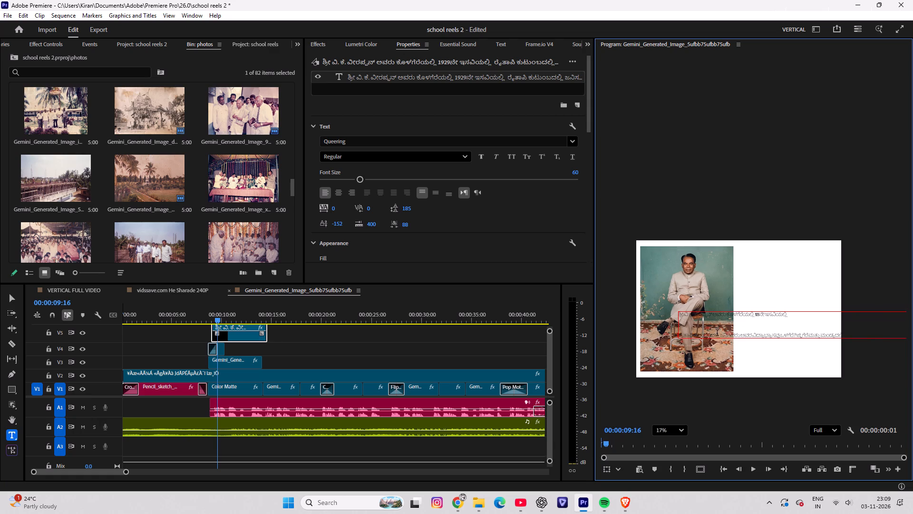
key(BackSpace)
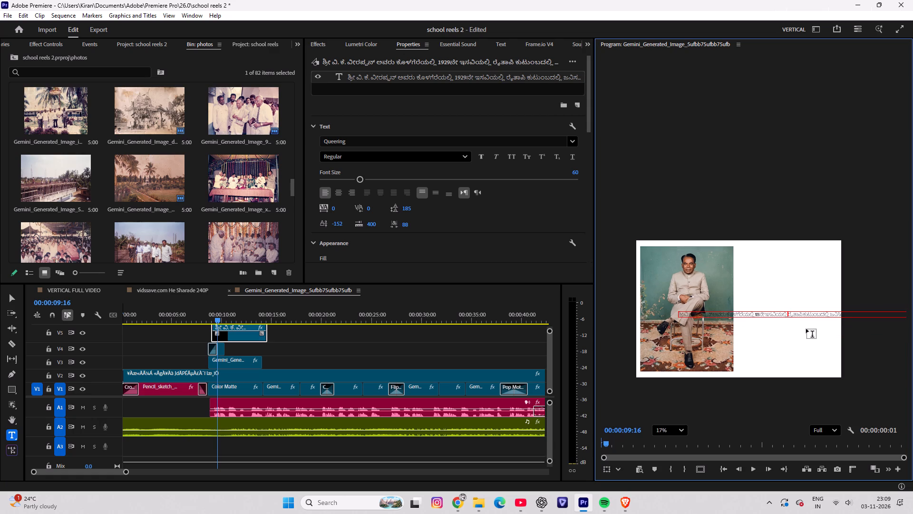
key(Return)
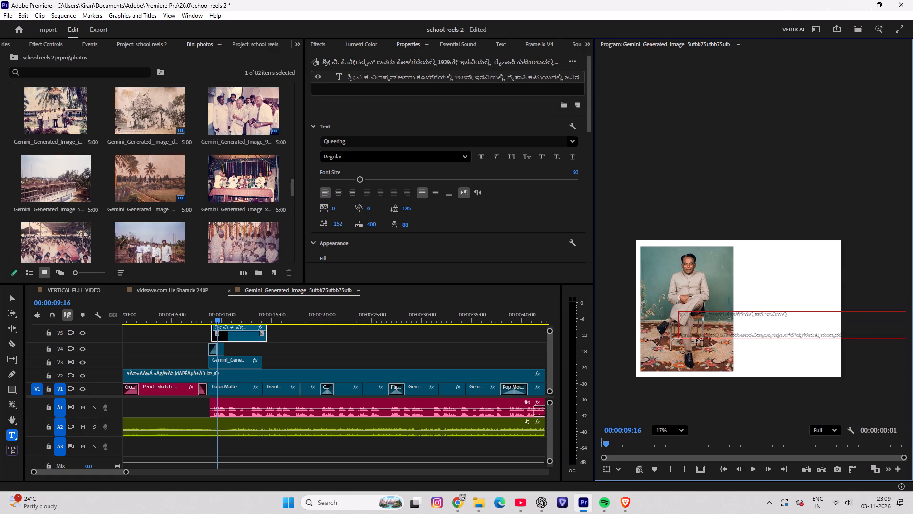
scroll(700, 337, down, 2)
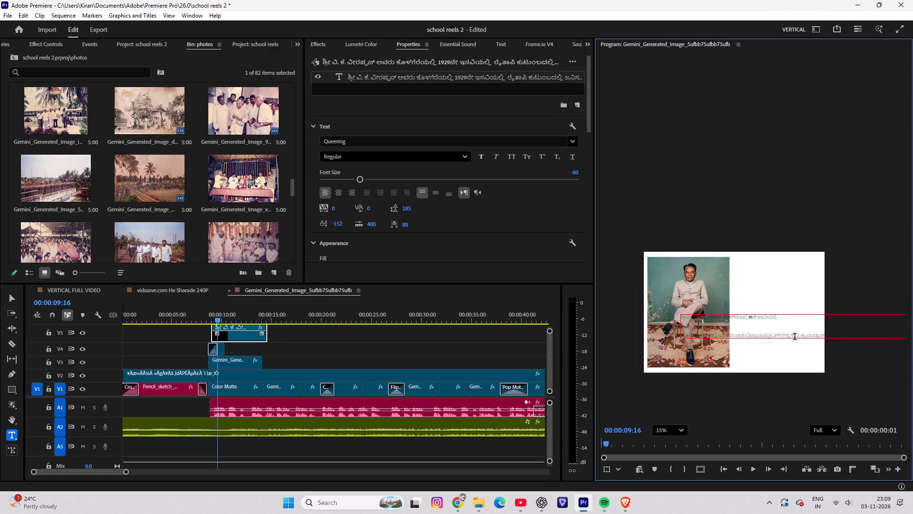
scroll(767, 337, up, 5)
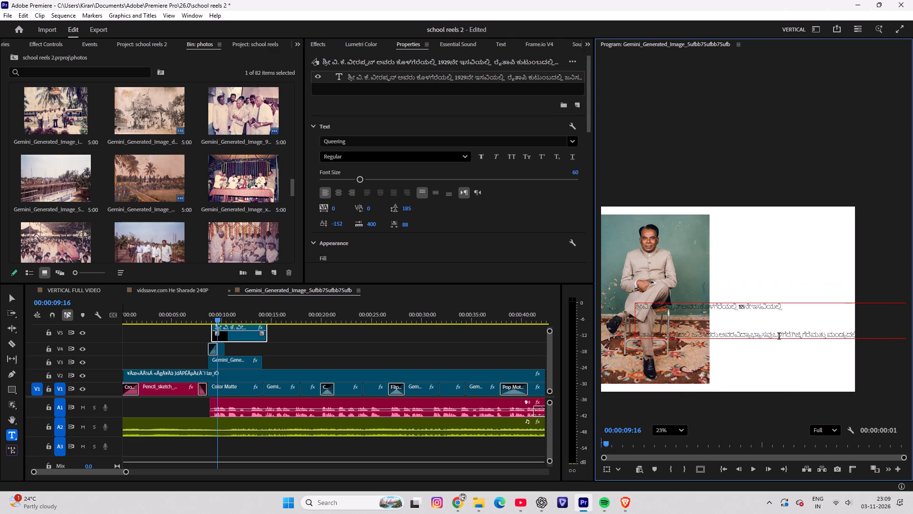
click(772, 336)
key(Return)
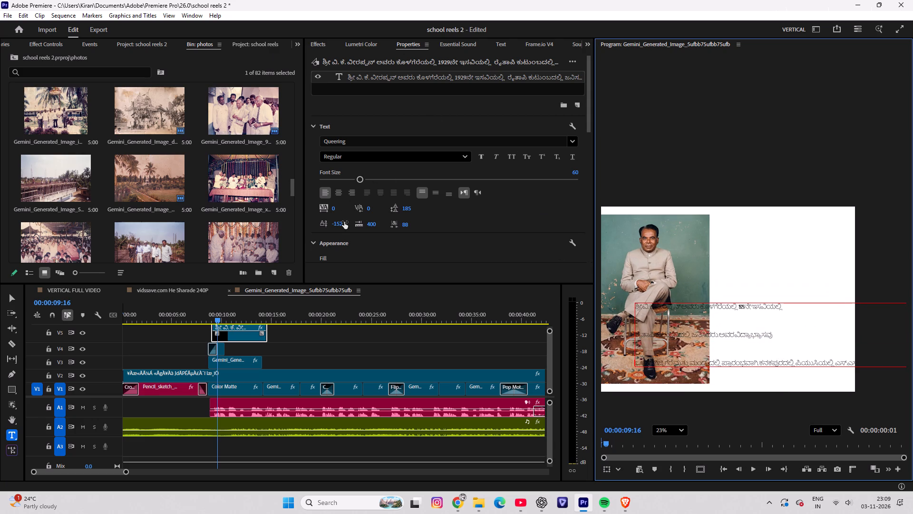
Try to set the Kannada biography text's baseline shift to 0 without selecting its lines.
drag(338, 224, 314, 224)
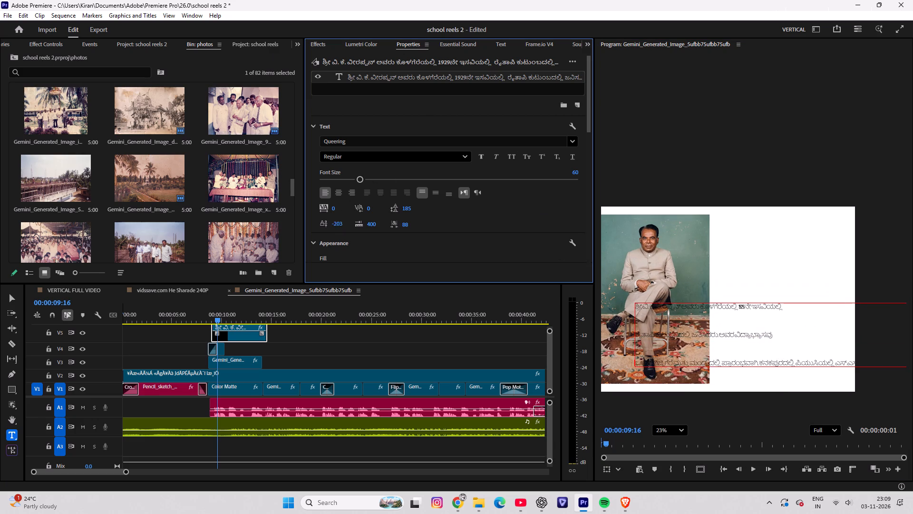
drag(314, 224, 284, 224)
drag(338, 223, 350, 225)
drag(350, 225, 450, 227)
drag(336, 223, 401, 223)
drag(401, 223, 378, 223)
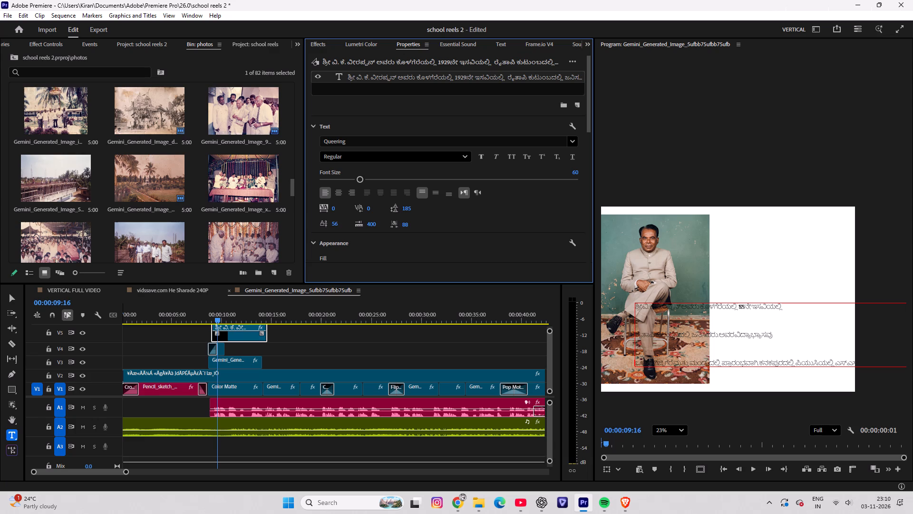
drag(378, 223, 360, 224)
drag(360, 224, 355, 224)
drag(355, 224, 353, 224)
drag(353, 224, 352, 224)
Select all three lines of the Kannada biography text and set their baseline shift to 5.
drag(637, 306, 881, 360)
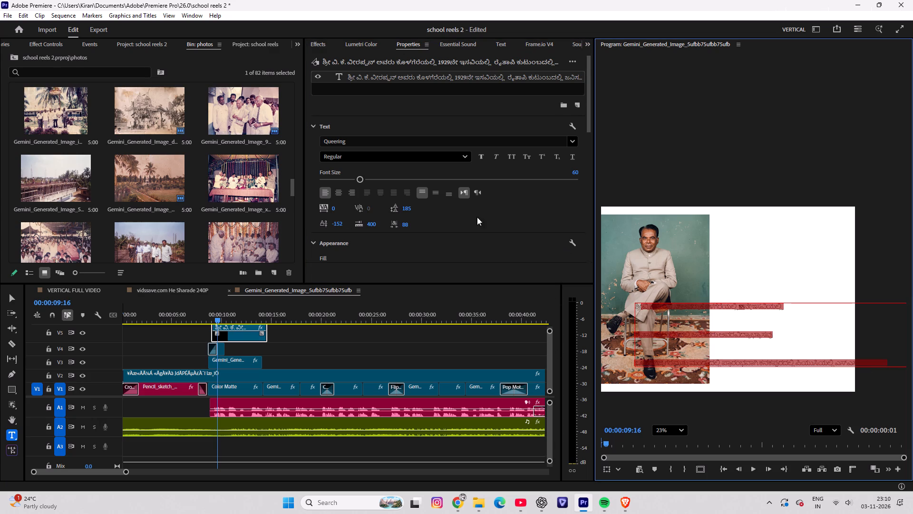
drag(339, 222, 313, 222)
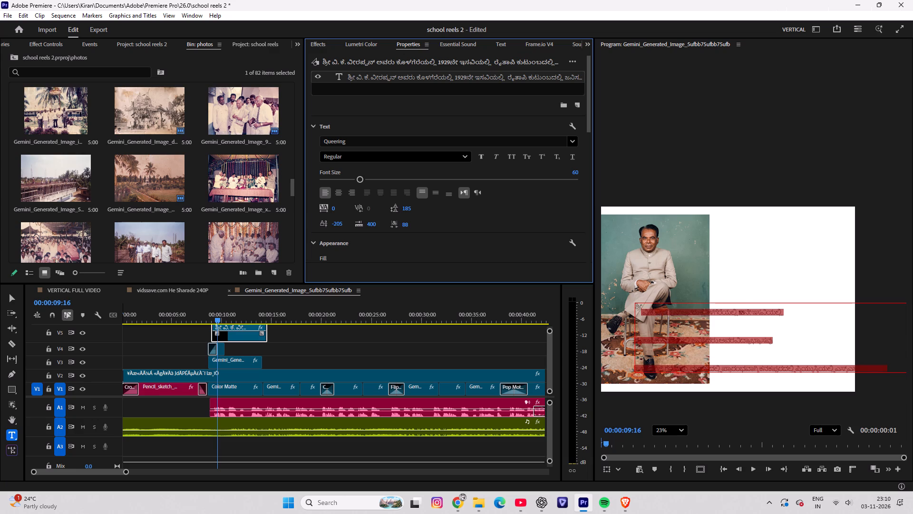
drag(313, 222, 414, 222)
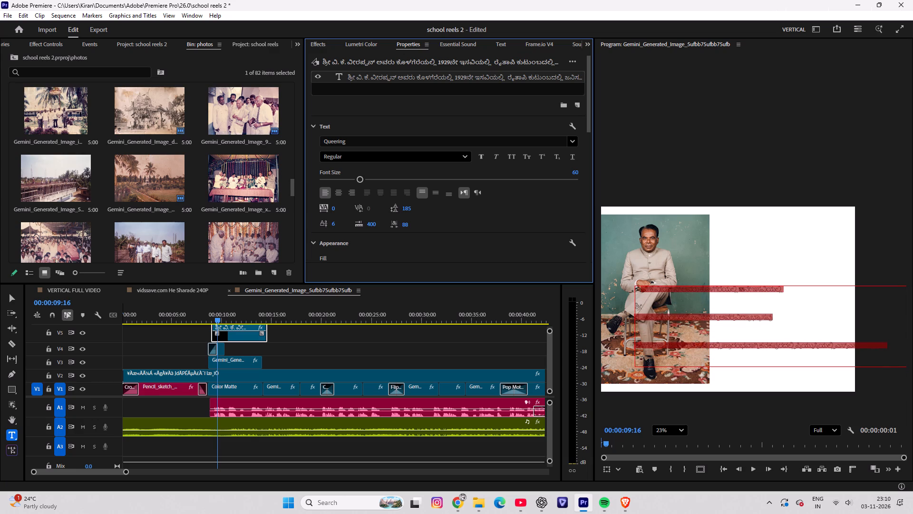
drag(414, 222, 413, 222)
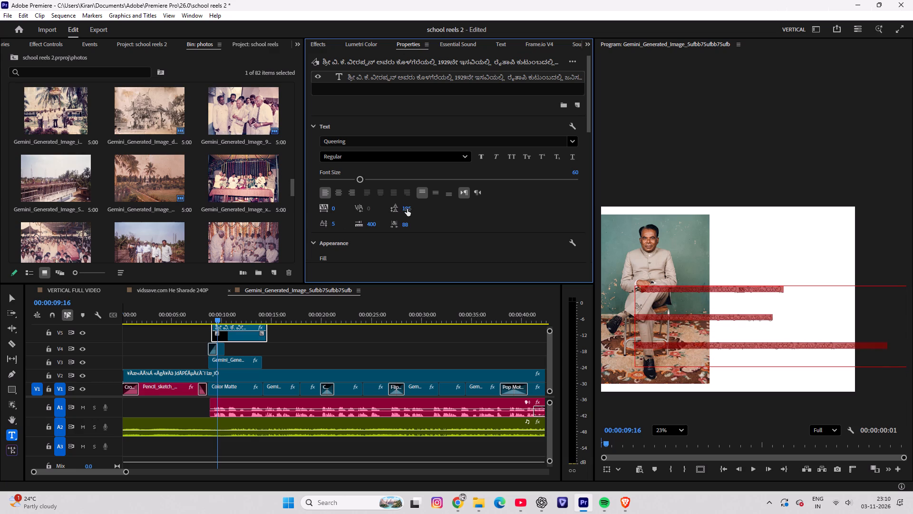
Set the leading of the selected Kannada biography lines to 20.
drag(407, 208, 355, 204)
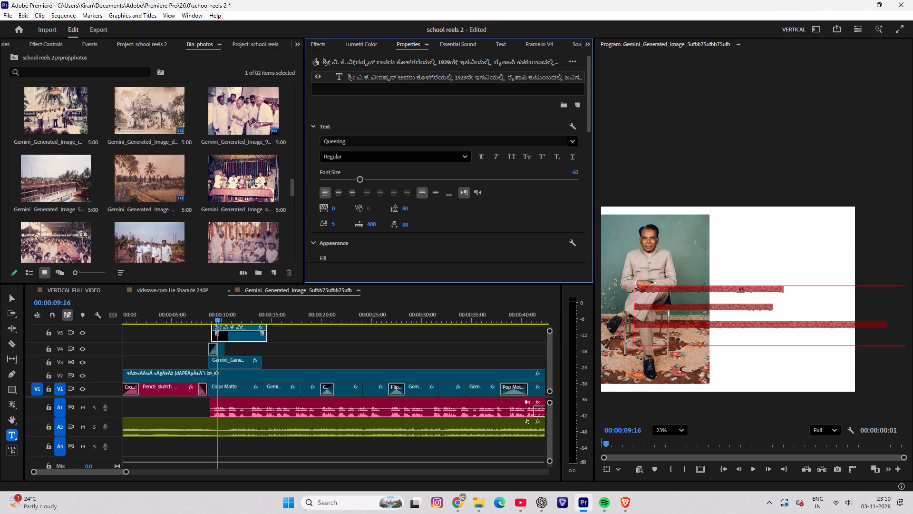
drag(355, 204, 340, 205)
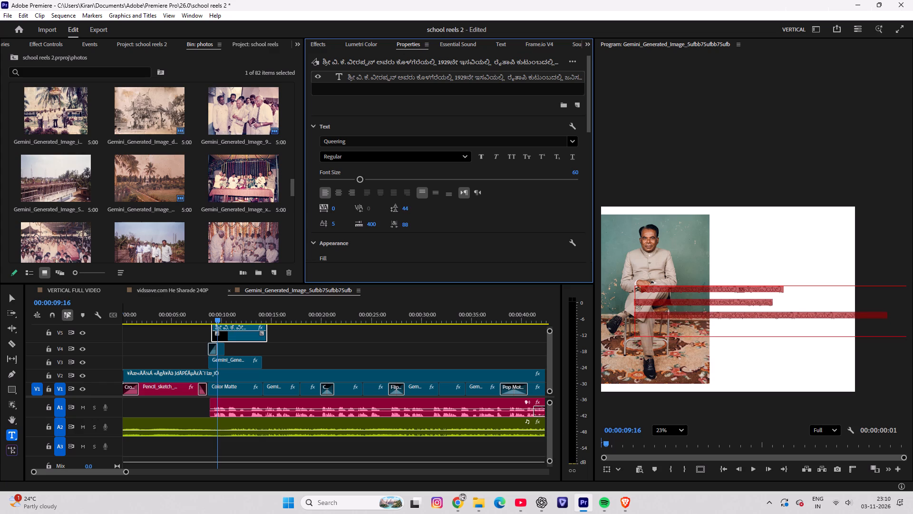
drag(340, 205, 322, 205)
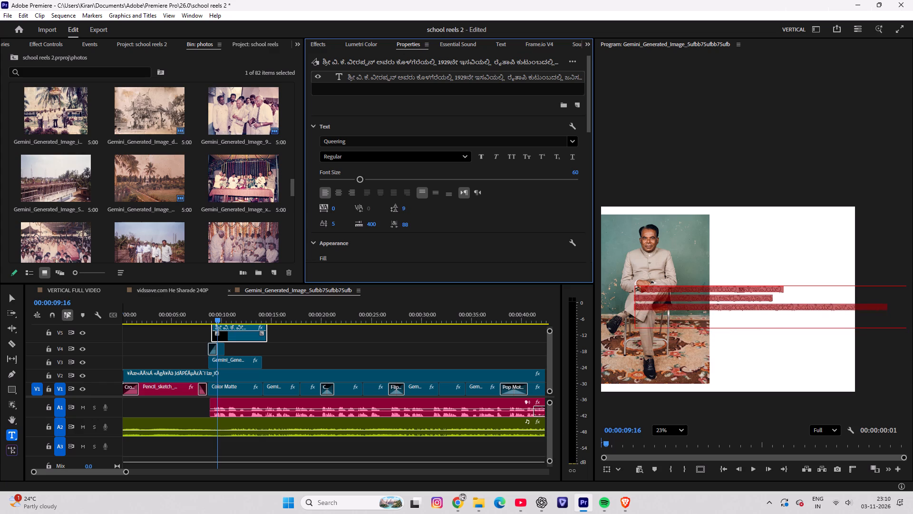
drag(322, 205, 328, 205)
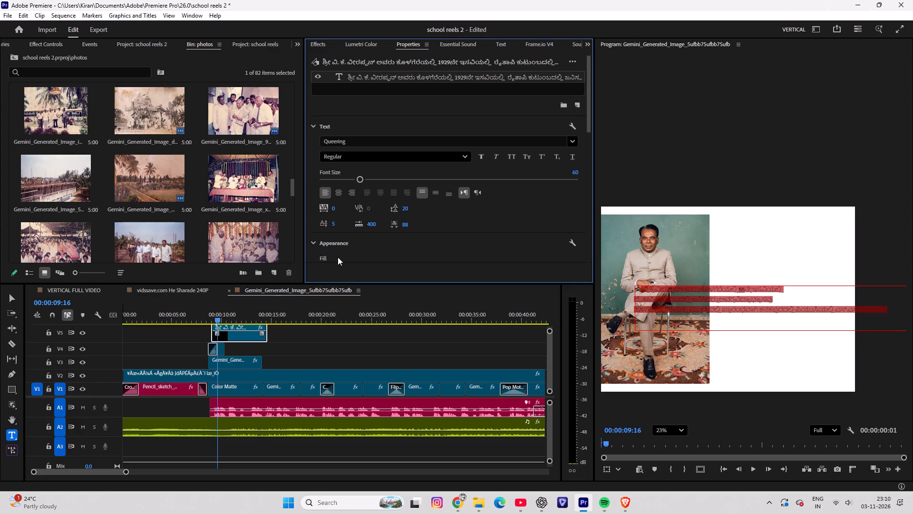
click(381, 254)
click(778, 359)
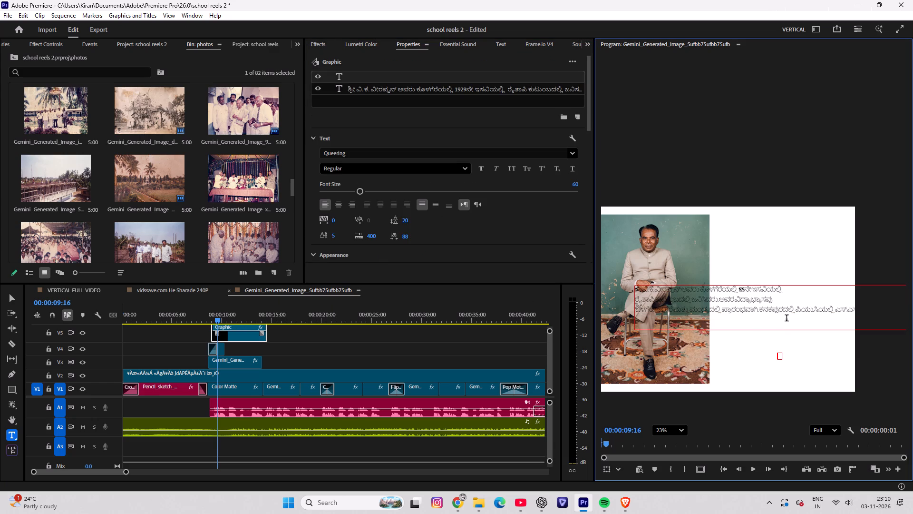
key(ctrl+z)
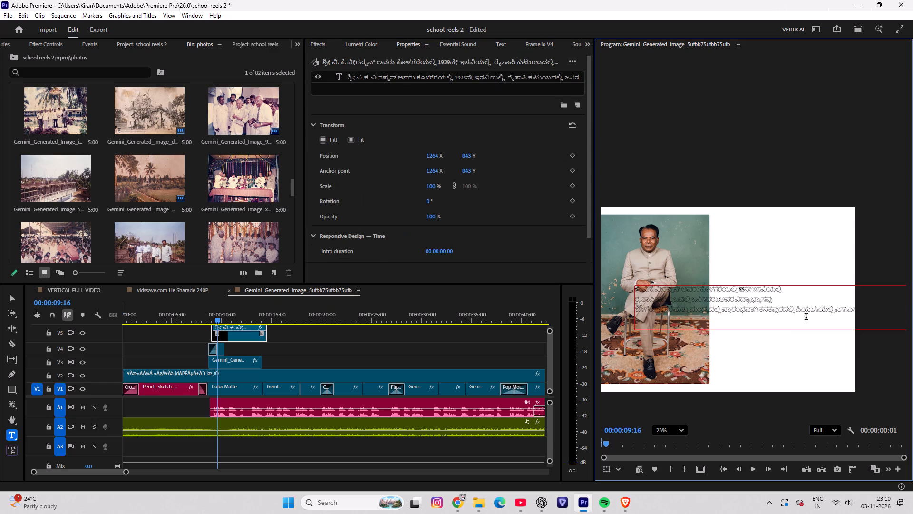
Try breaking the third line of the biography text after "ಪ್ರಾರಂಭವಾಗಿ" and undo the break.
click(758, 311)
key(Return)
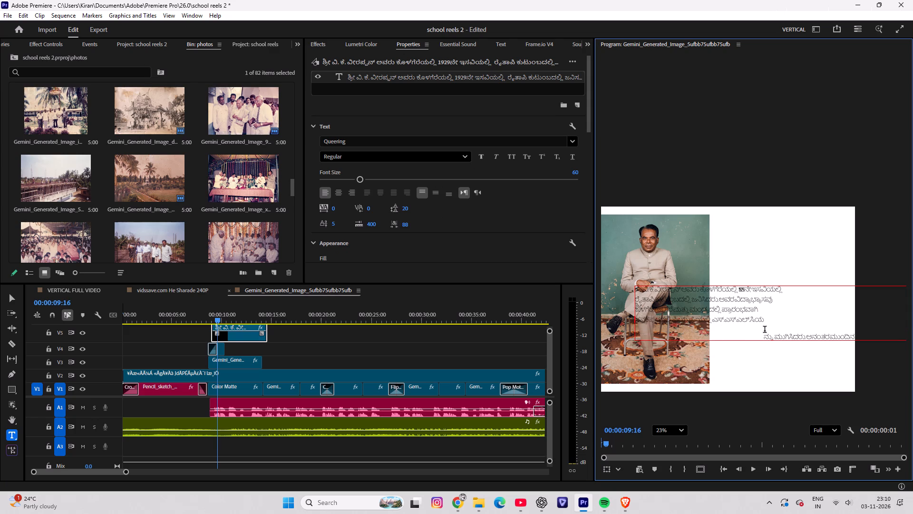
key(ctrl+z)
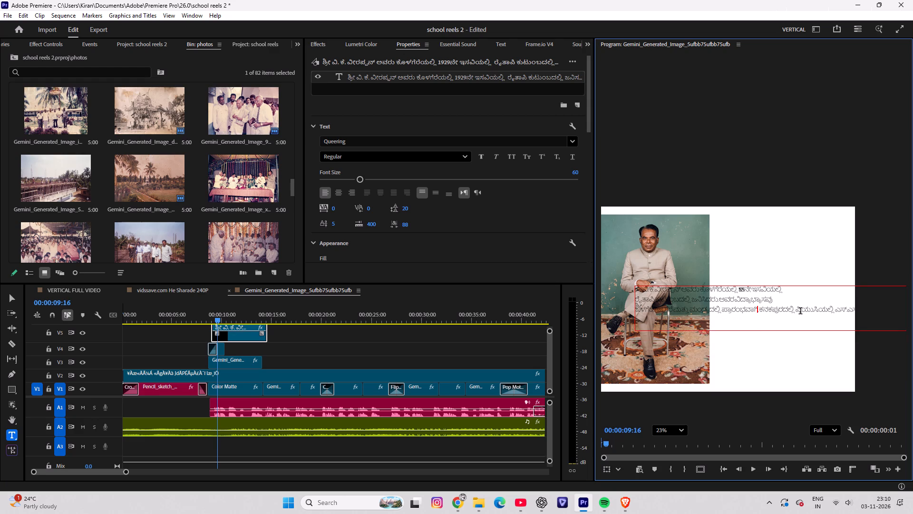
Move the text cursor along the third line, past "ಪ್ರಾರಂಭವಾಗಿ", to examine how it continues beyond the frame edge.
key(Right)
key(Right)
key(Right)
key(Right)
key(Right)
key(Right)
key(Right)
key(Right)
key(Right)
key(Right)
key(Right)
key(Right)
key(Right)
key(Right)
key(Right)
key(Right)
key(Right)
key(Right)
key(Right)
key(Right)
key(Right)
key(Right)
key(Right)
key(Right)
key(Right)
key(Right)
key(Right)
key(Right)
key(Right)
key(Right)
key(Right)
key(Right)
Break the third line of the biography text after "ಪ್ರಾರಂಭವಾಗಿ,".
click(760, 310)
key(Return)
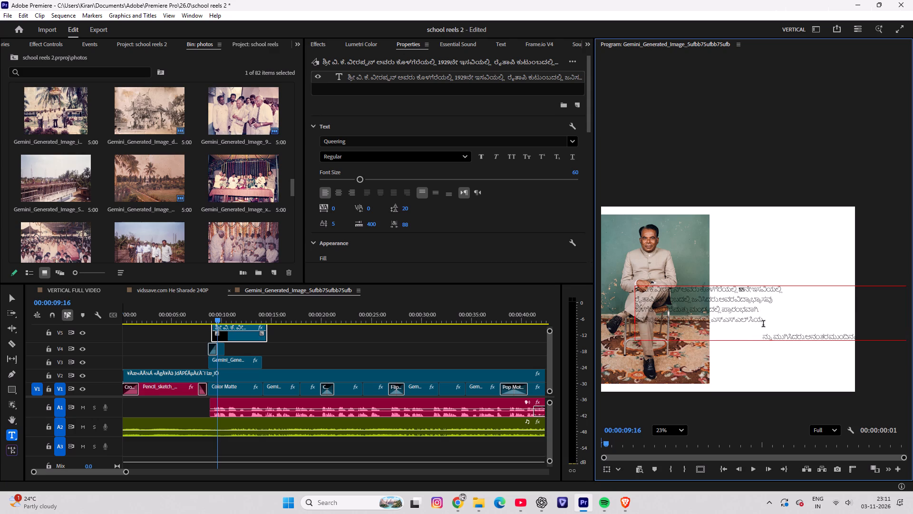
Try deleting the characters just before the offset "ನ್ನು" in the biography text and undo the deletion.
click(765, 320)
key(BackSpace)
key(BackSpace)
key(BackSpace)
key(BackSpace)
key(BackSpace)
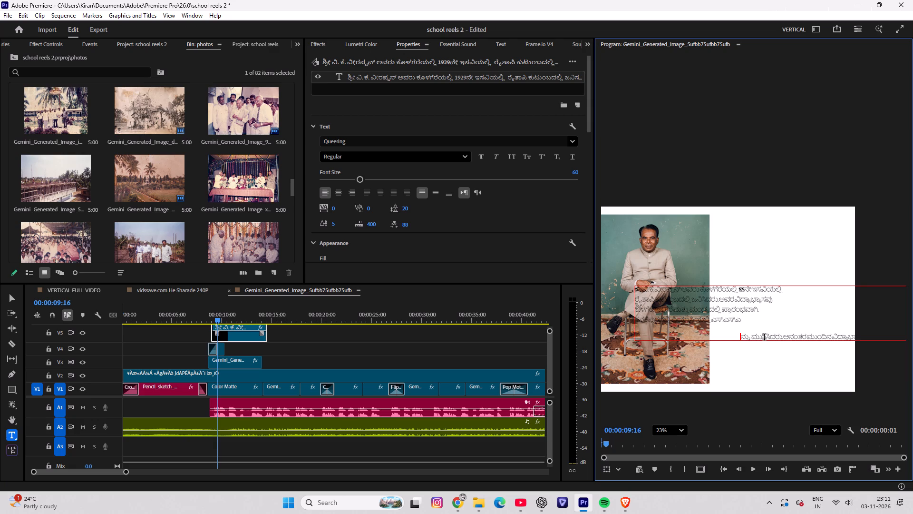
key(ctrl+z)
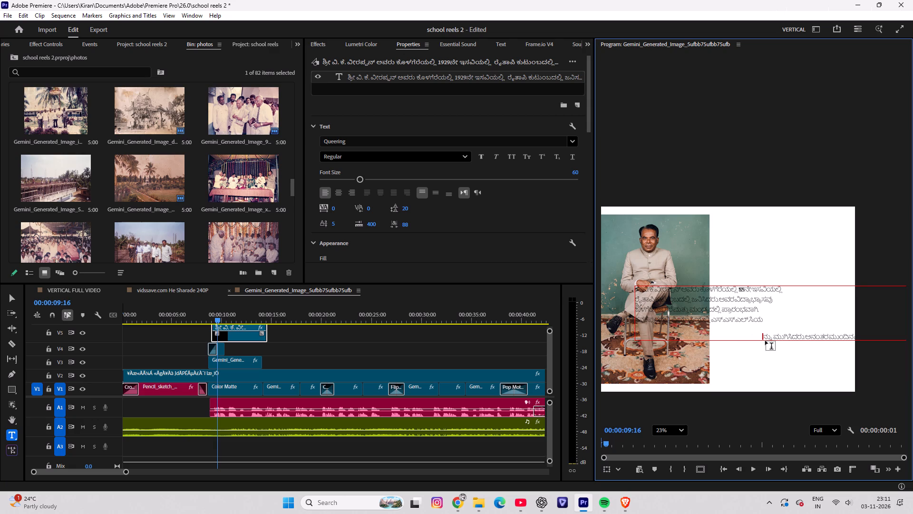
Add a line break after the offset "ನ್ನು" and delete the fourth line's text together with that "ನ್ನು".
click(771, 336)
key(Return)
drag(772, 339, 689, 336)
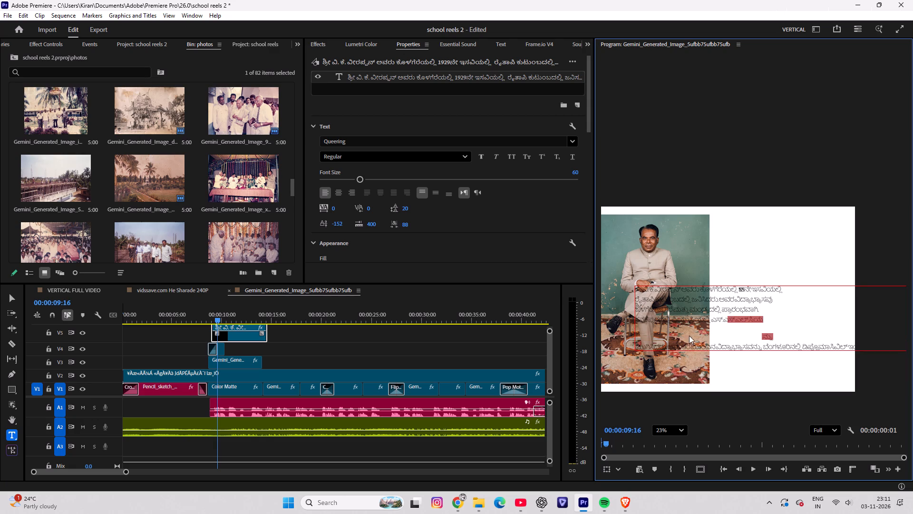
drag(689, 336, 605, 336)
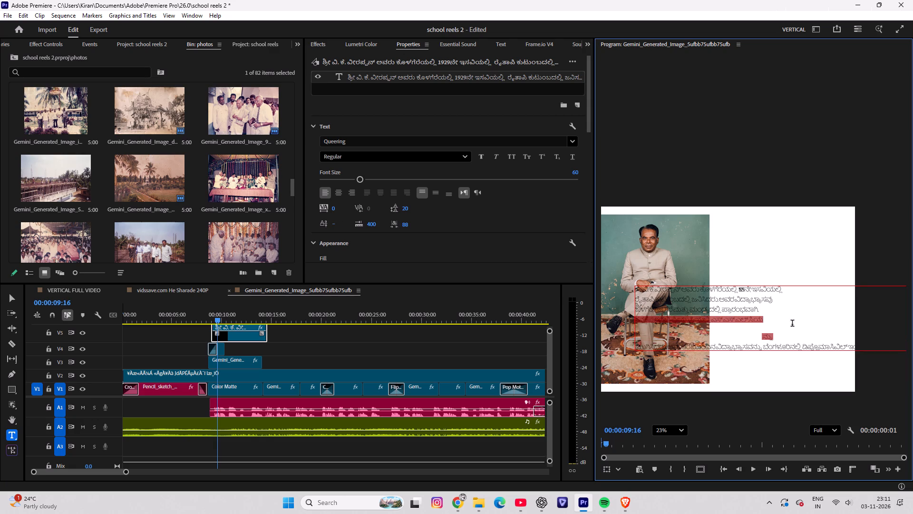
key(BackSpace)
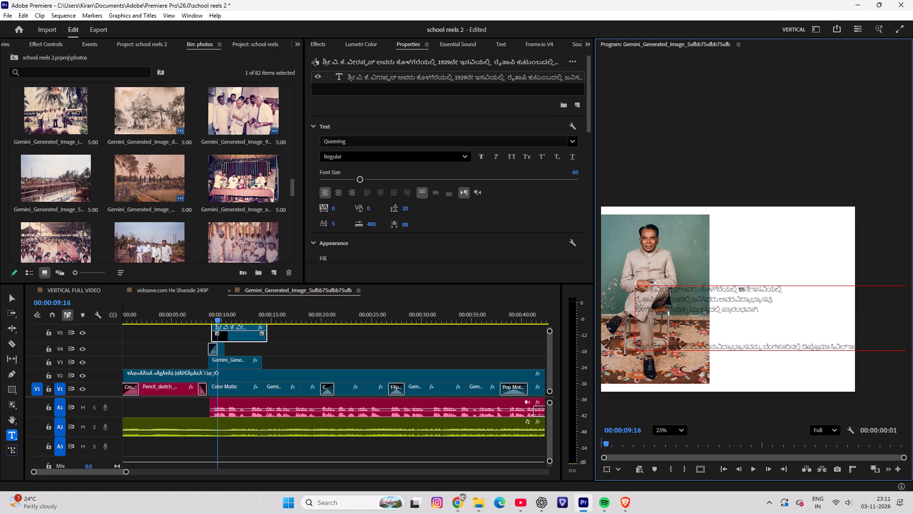
Undo the biography text edits back to the single-line version, before any line breaks were added.
key(ctrl+z)
key(ctrl+z)
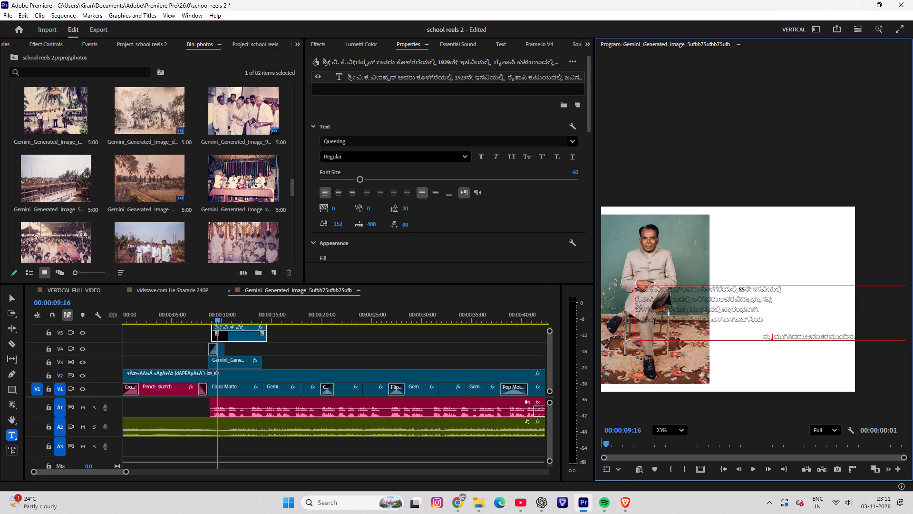
key(ctrl+z)
key(ctrl+z)
key(ctrl+z)
key(ctrl+z)
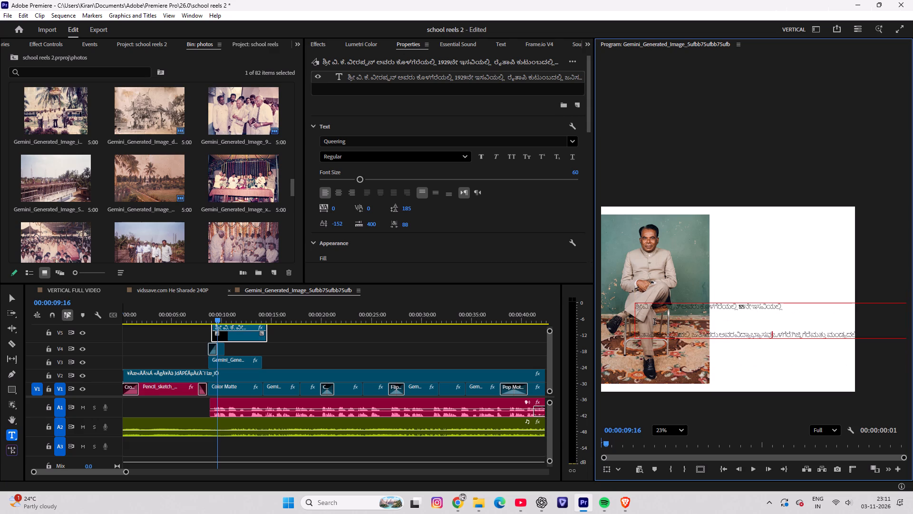
key(ctrl+z)
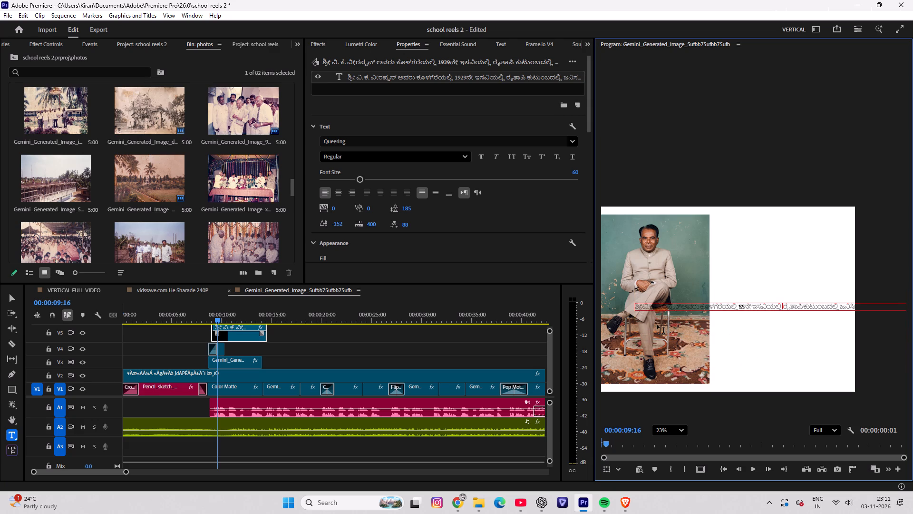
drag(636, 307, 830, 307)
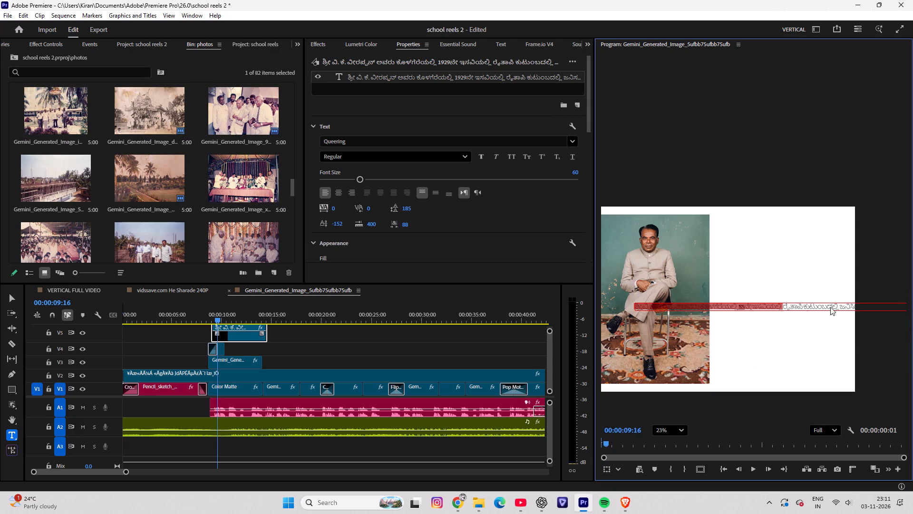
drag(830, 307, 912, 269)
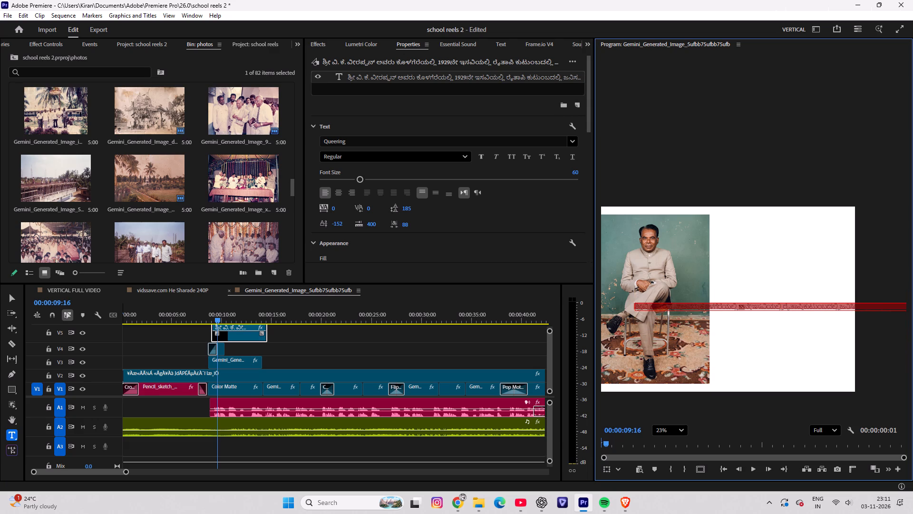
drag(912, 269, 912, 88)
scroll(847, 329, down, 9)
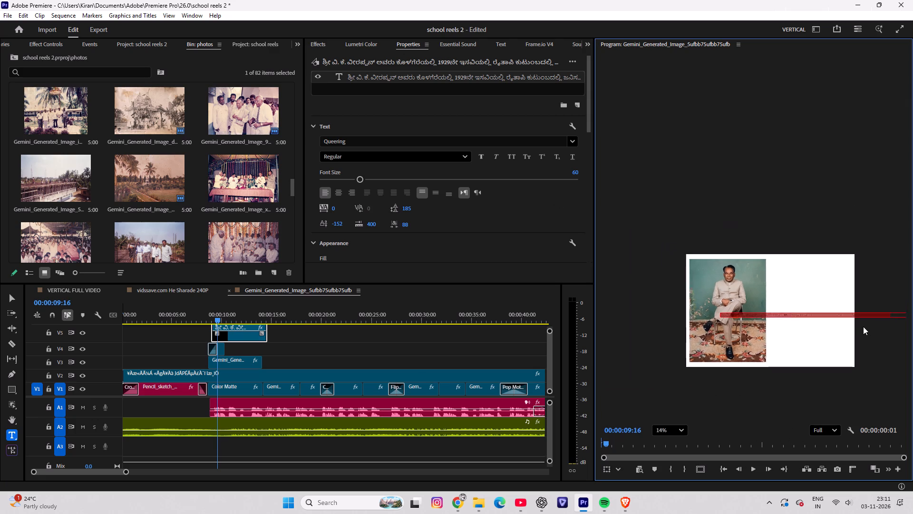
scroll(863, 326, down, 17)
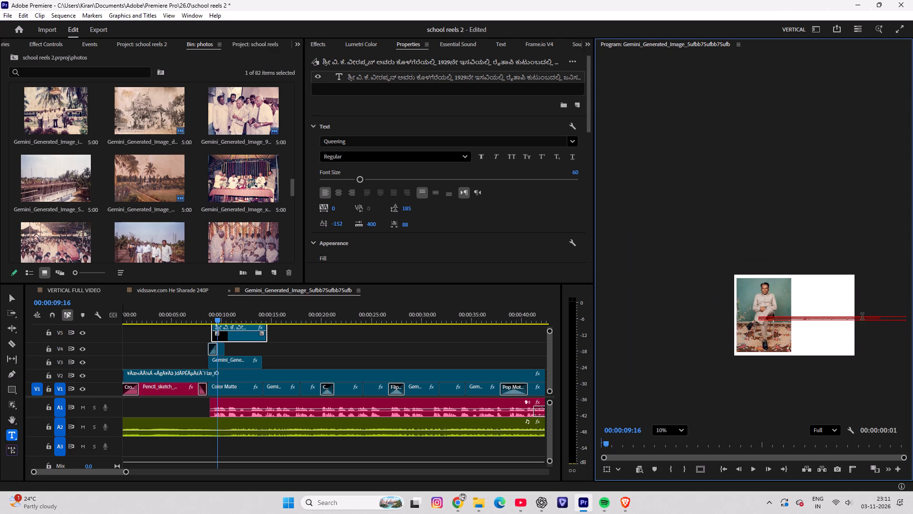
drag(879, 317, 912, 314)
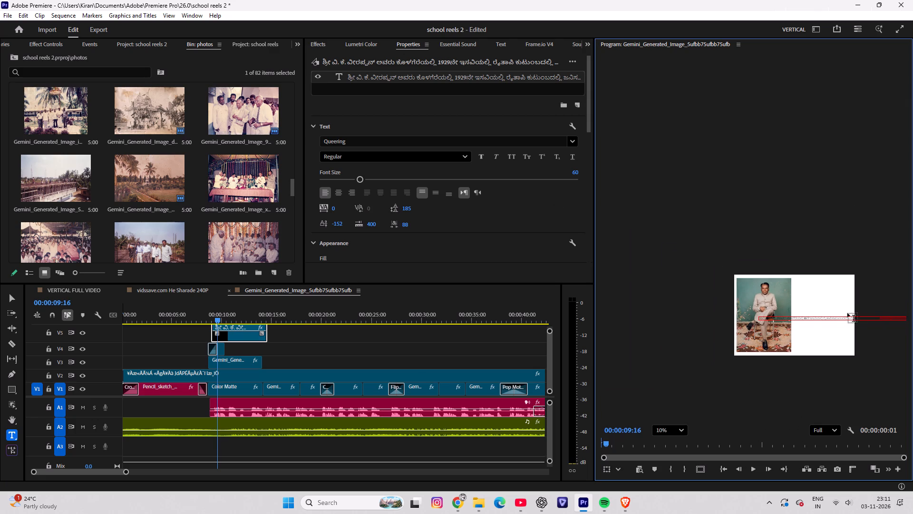
Move the single-line biography text leftward across the frame so more of its ending falls within the picture.
click(14, 293)
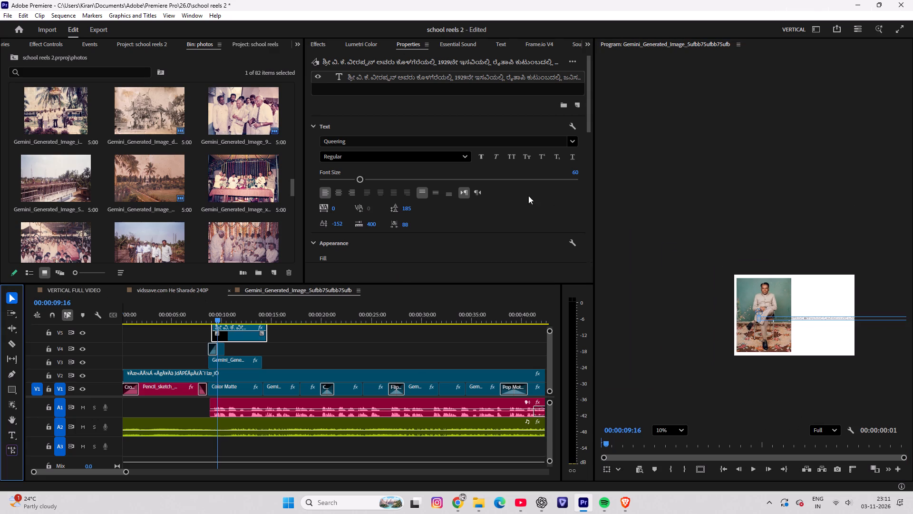
drag(855, 317, 688, 324)
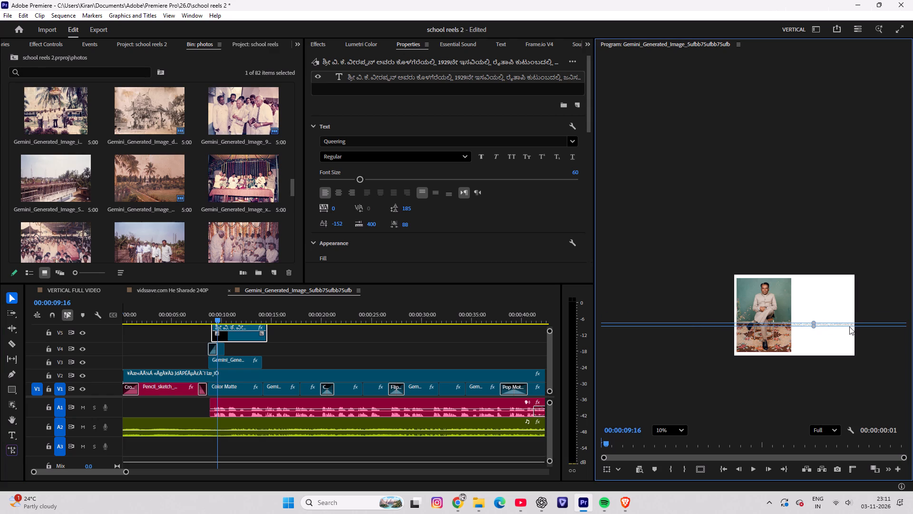
drag(852, 323, 758, 328)
click(821, 326)
drag(834, 325, 740, 327)
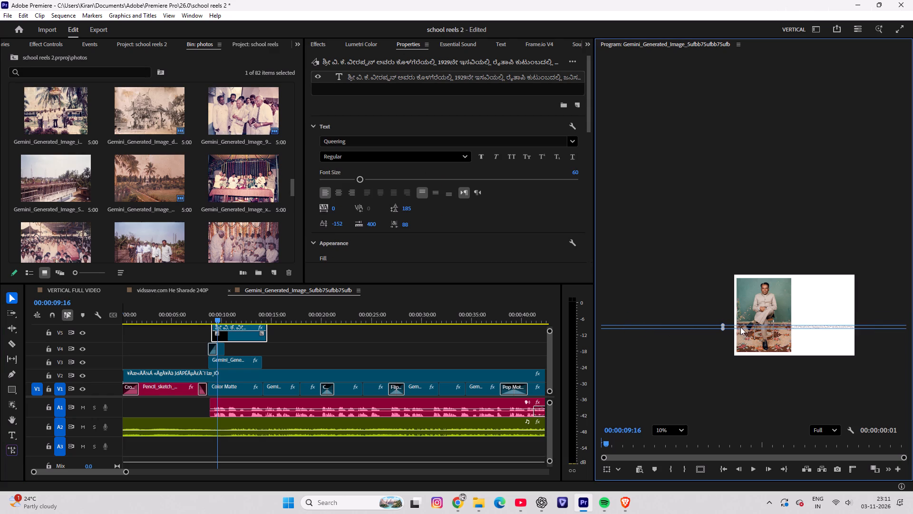
drag(740, 327, 730, 327)
Scale up the biography text line with its corner handle and reduce its font size to 8.
drag(709, 322, 707, 299)
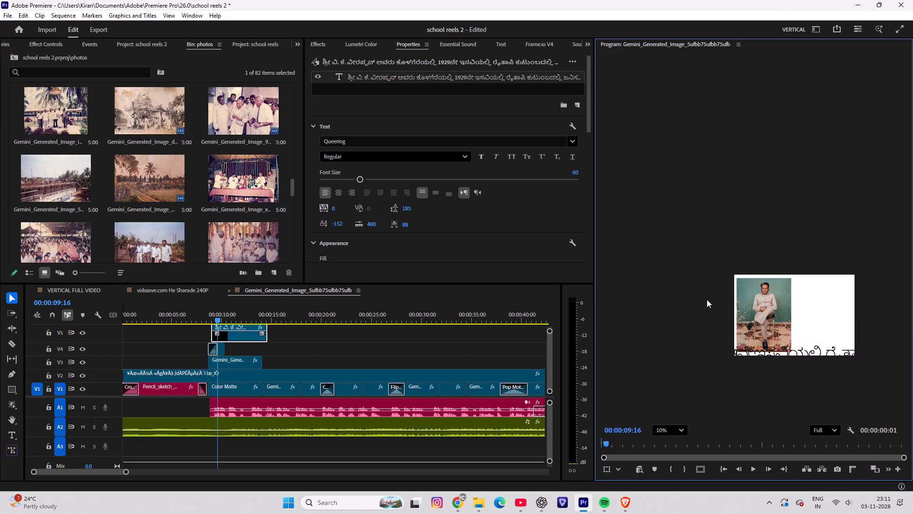
drag(707, 299, 716, 336)
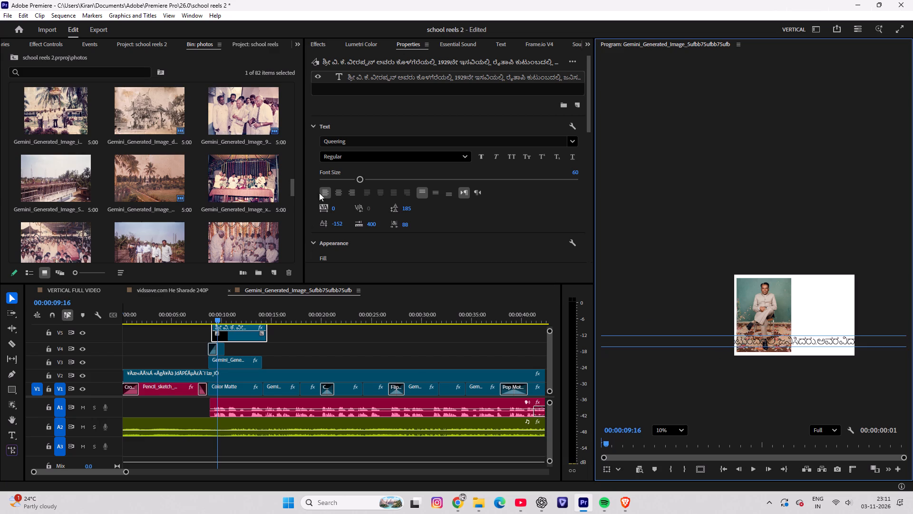
drag(355, 178, 332, 178)
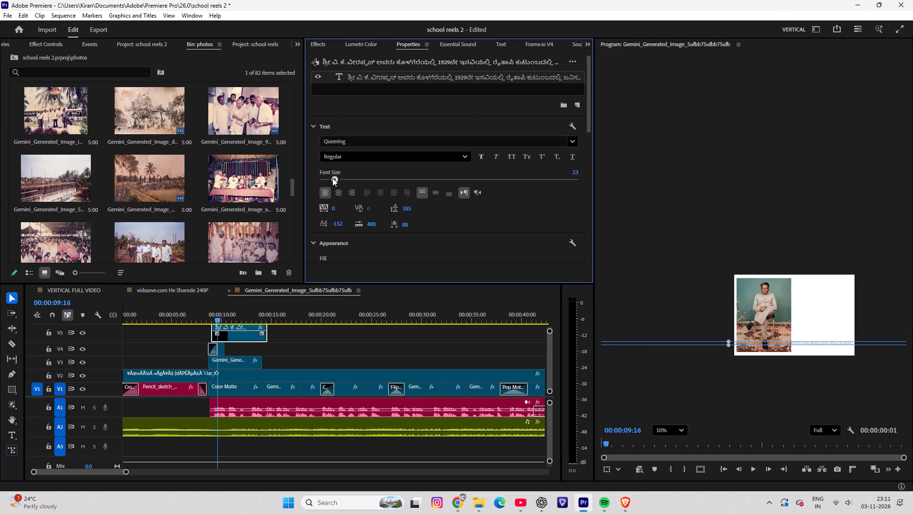
drag(332, 178, 327, 178)
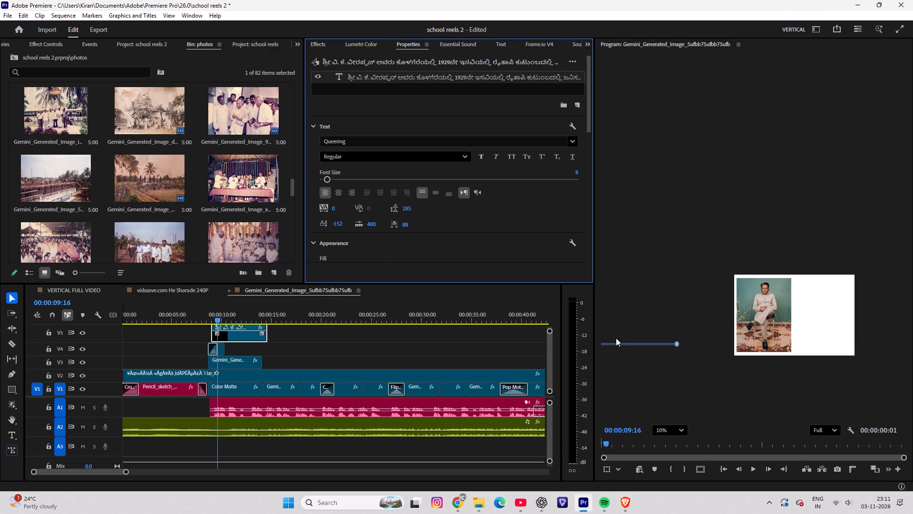
Move the biography text line over the frame and place its anchor point at the middle of the line.
drag(612, 344, 792, 326)
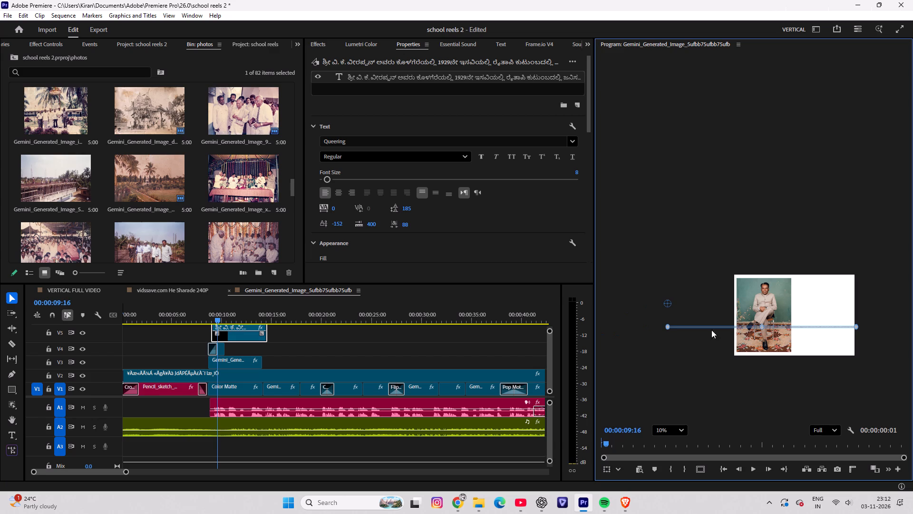
drag(668, 303, 762, 326)
drag(762, 326, 762, 326)
Enlarge the biography text line about its centred anchor point and set its font size to 7.
drag(668, 326, 651, 307)
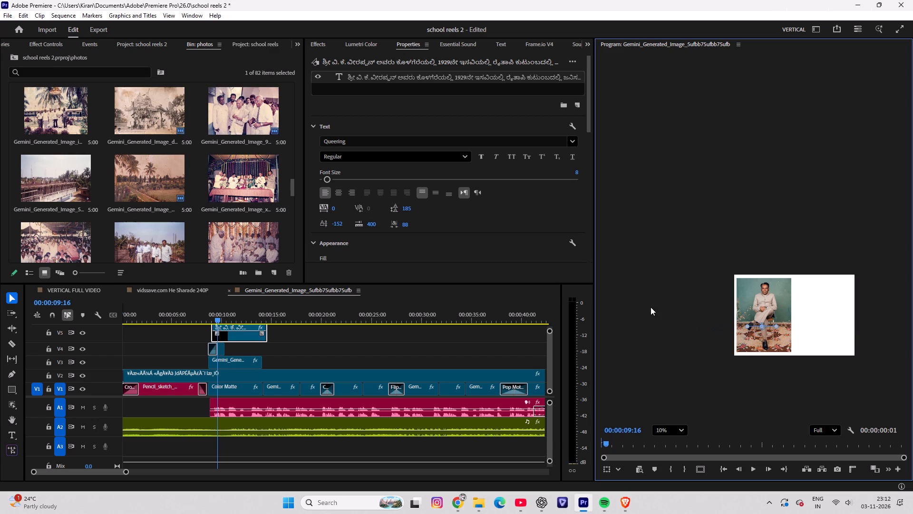
drag(651, 307, 706, 343)
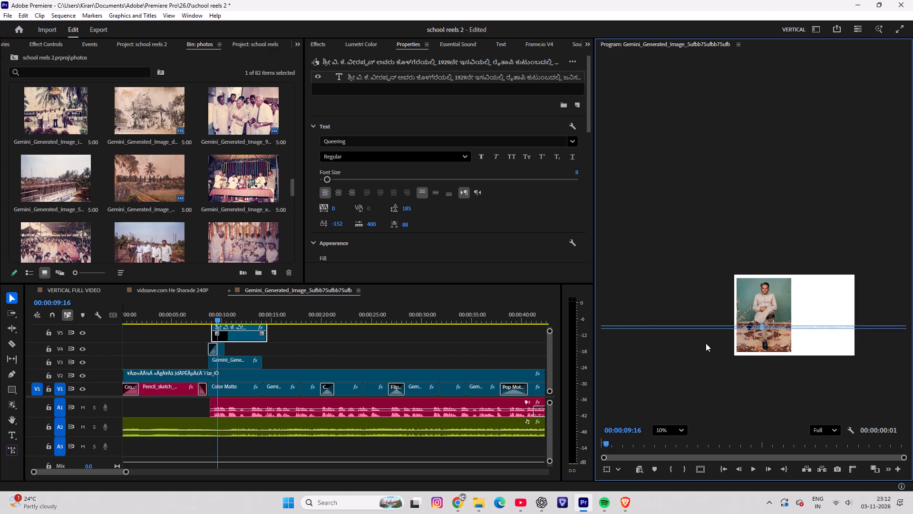
drag(706, 343, 704, 343)
click(328, 177)
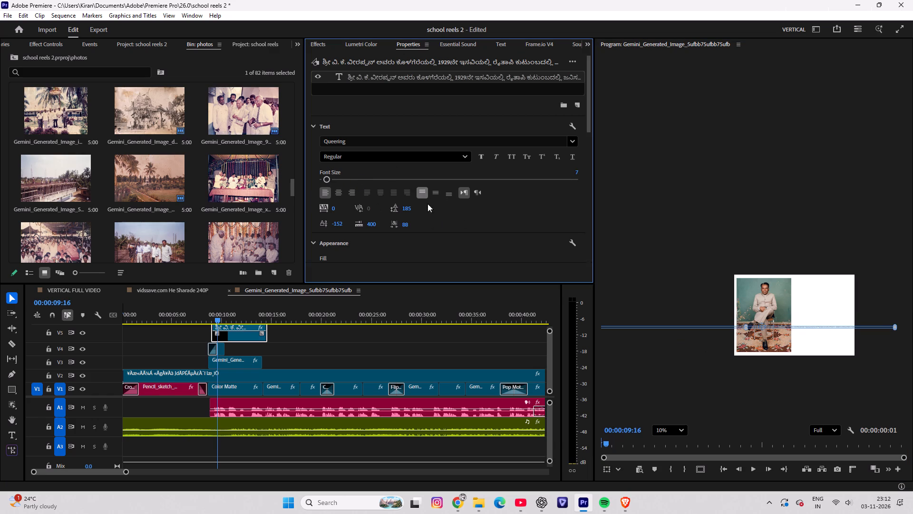
Move the biography text line rightward so its beginning sits just outside the portrait's left edge.
drag(618, 326, 717, 324)
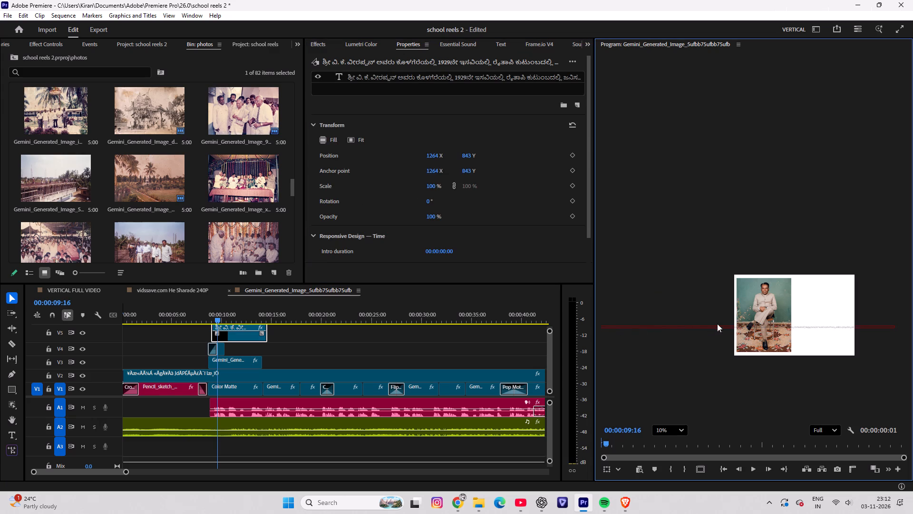
drag(717, 324, 847, 304)
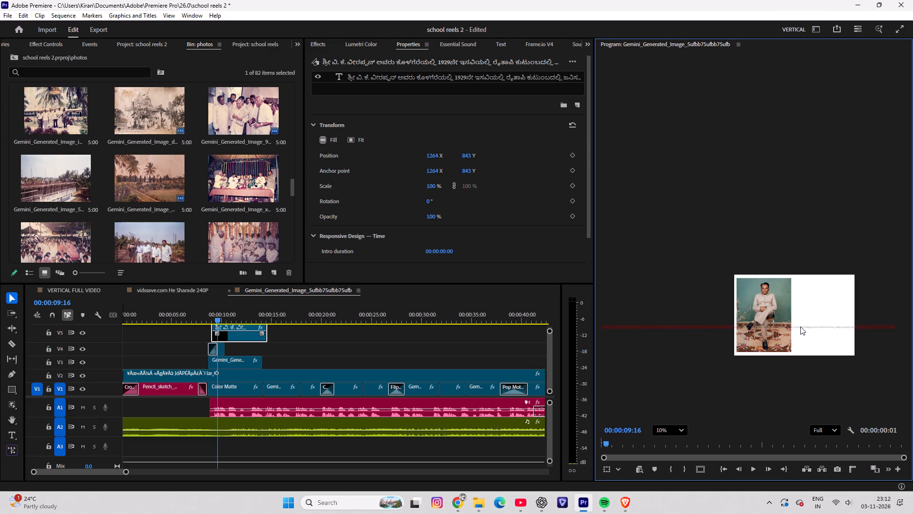
click(802, 326)
click(10, 294)
click(700, 327)
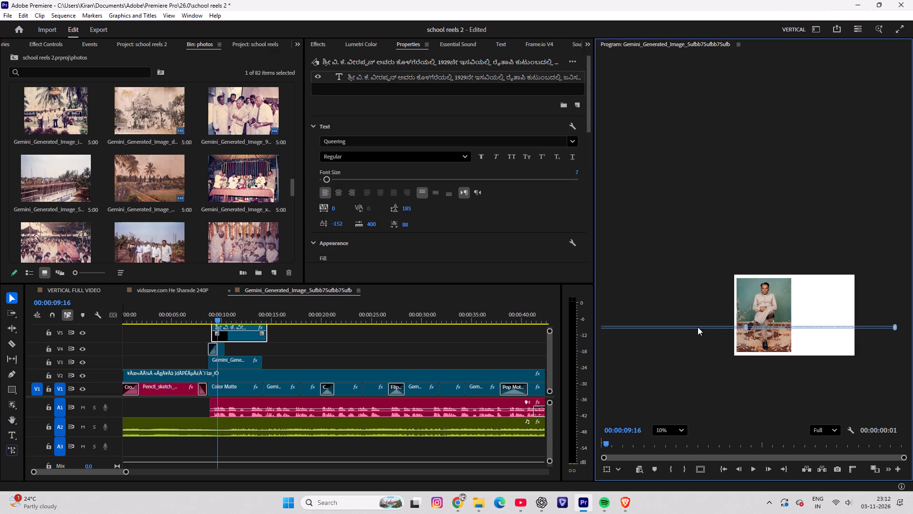
drag(698, 327, 802, 324)
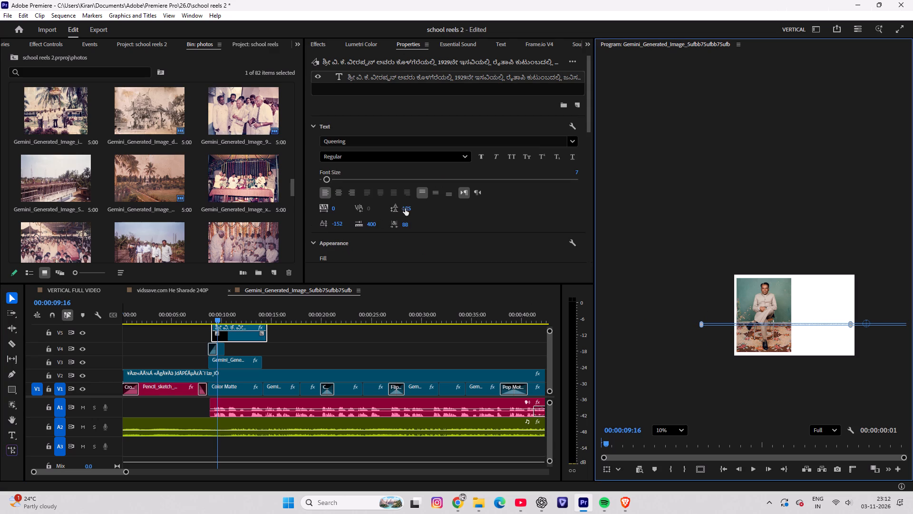
Set the biography text's leading to 39.
drag(408, 208, 338, 203)
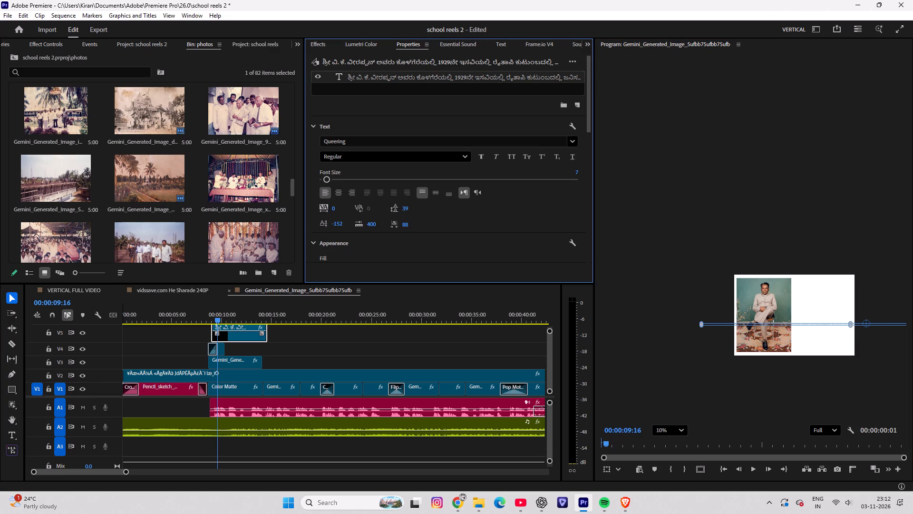
drag(338, 203, 342, 203)
drag(342, 203, 339, 202)
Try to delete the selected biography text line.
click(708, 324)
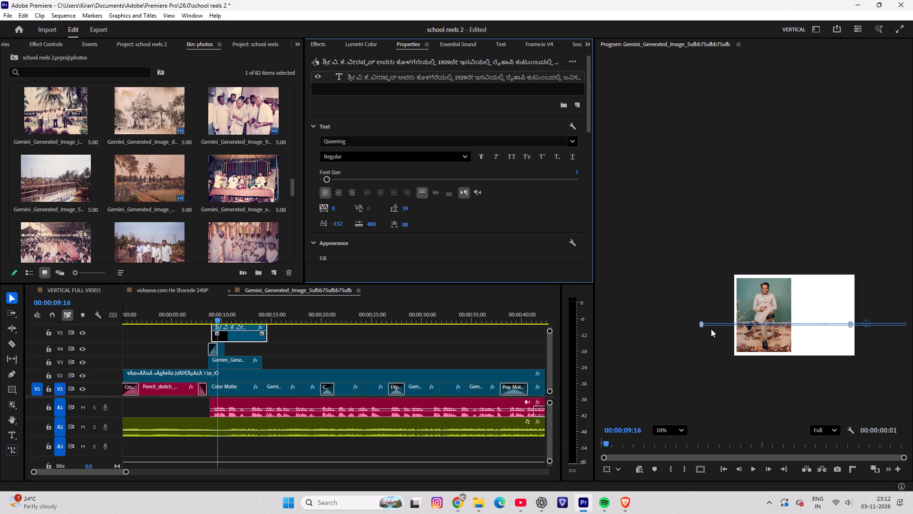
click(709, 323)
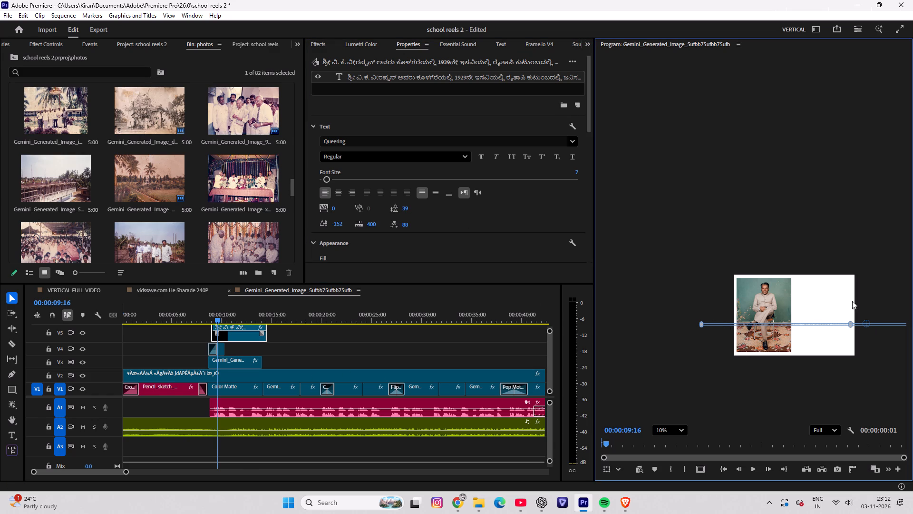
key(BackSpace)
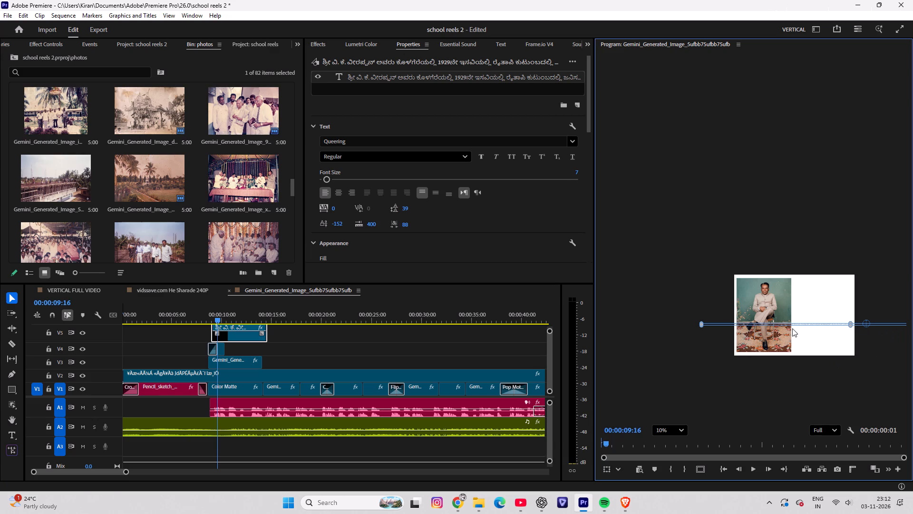
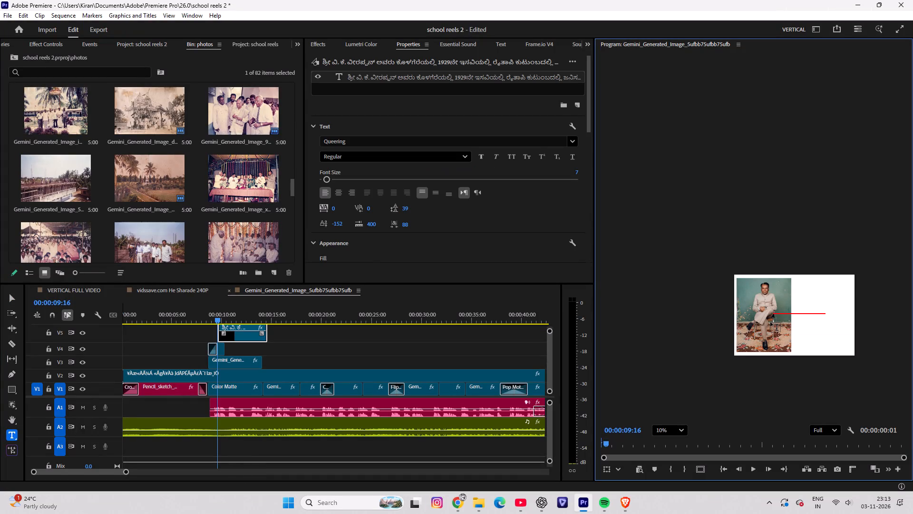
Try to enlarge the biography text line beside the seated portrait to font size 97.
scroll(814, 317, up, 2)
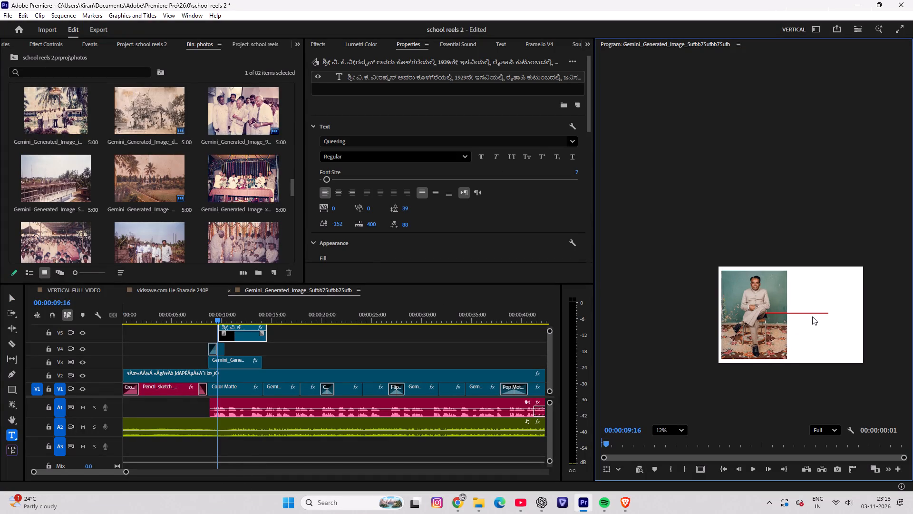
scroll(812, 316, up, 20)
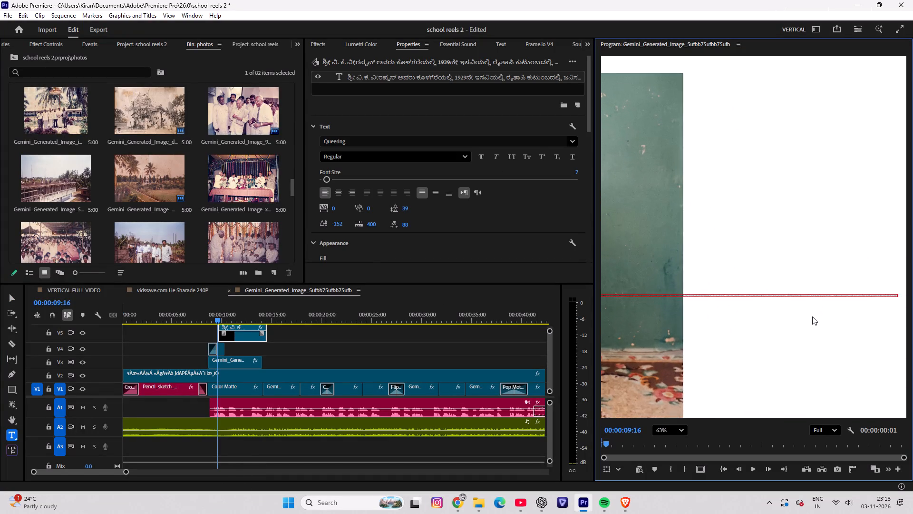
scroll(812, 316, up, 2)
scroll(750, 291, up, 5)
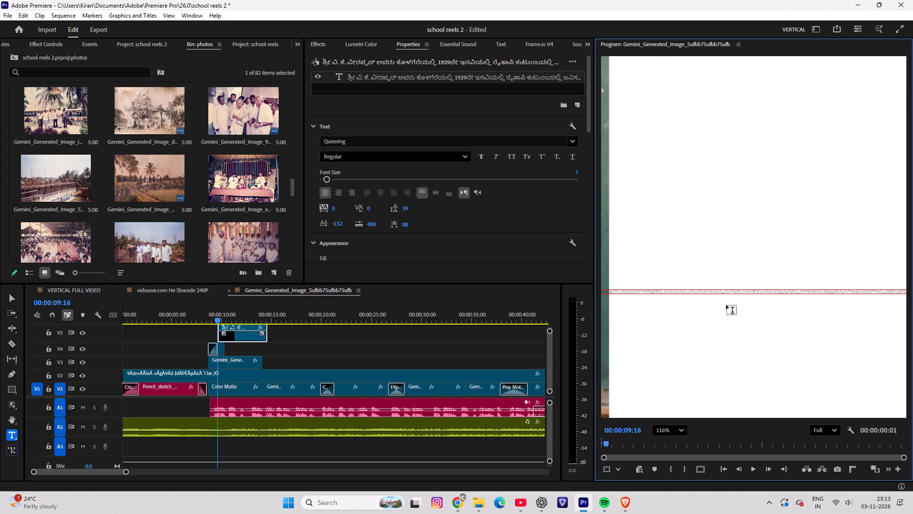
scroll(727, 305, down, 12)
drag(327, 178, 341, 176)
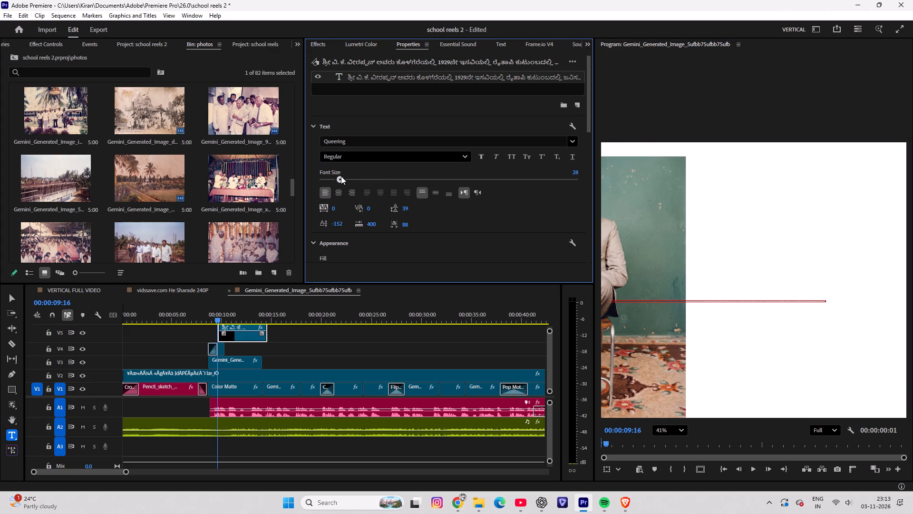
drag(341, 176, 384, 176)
Select the characters of the biography text line and set their font size to 70.
drag(612, 301, 778, 301)
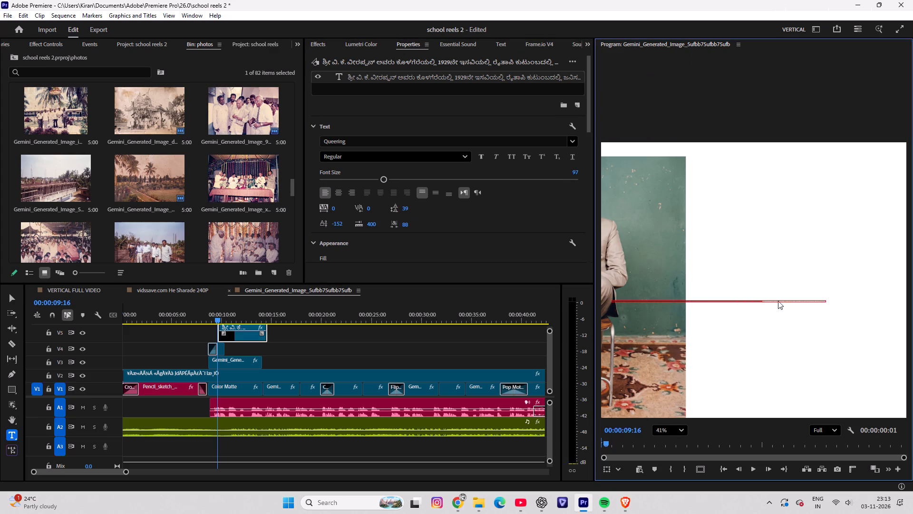
drag(778, 301, 881, 298)
drag(328, 176, 368, 177)
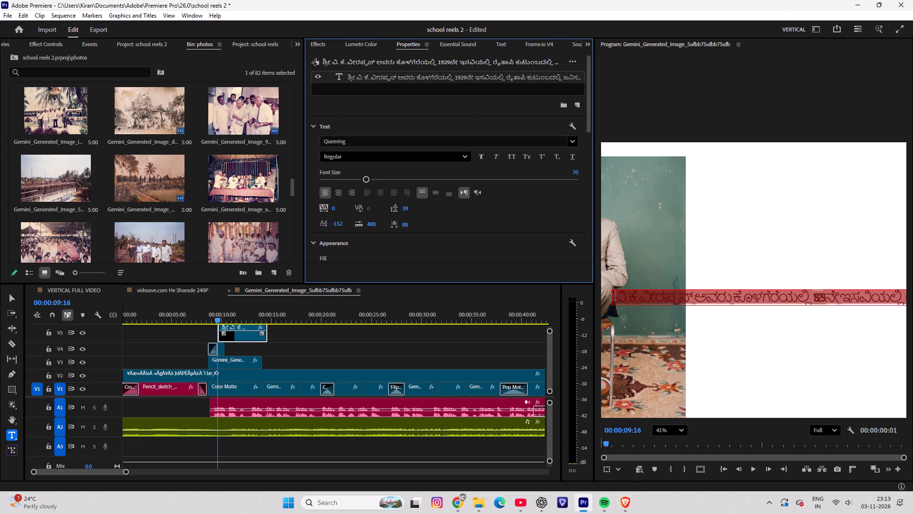
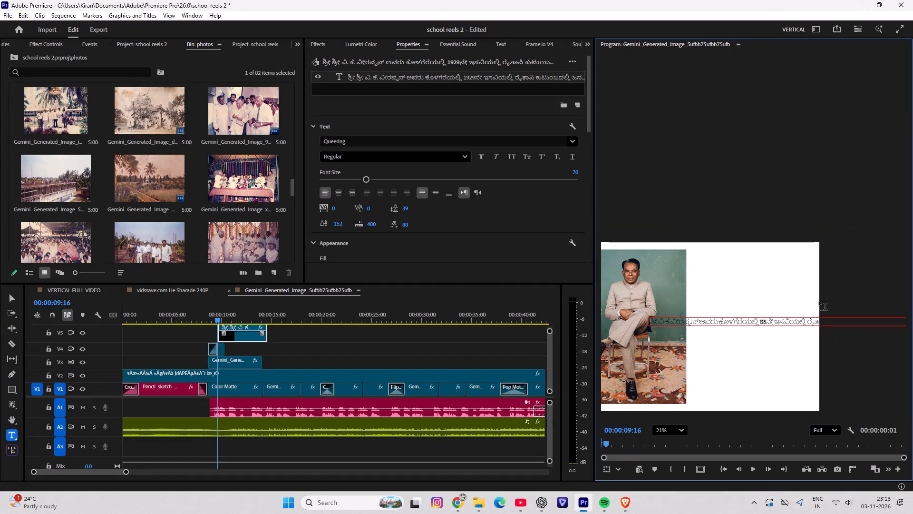
Break the biography text beside the seated portrait into separate lines after "ಇಸವಿಯಲ್ಲಿ", "ಒಳಗೆರೆ" and "ಪ್ರಾರಂಭವಾಗಿ".
click(806, 322)
key(Return)
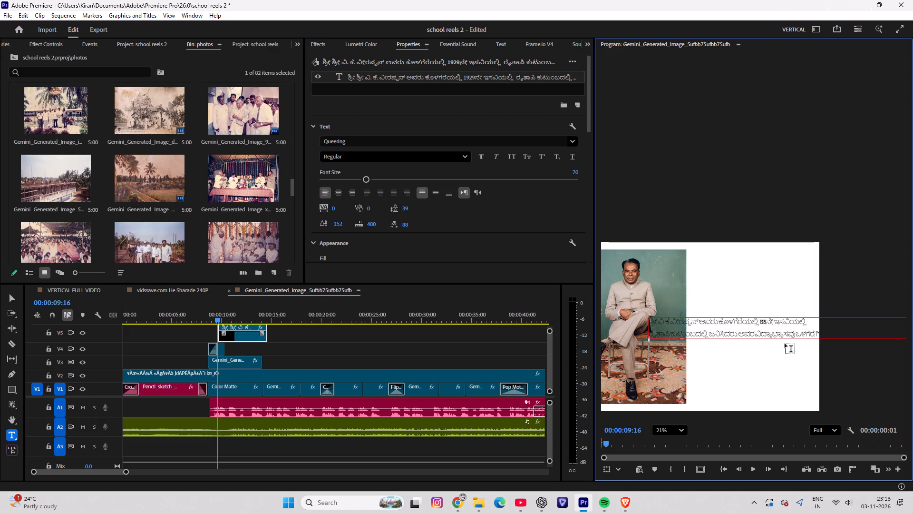
click(815, 334)
key(Return)
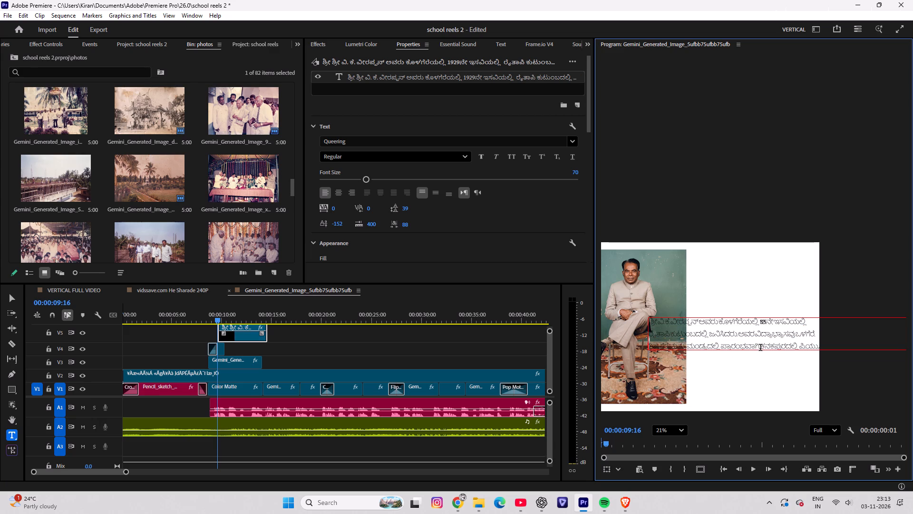
click(760, 348)
key(Return)
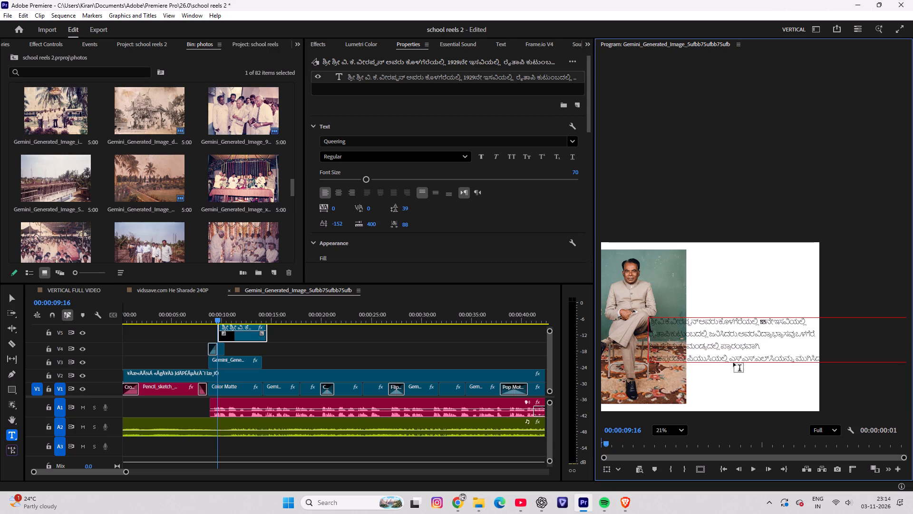
Add further line breaks to the biography text after "ಪಿಯುಸಿಯಲ್ಲಿ", "ಮುಗಿಸಿದರು", "ವಿದ್ಯಾಭ್ಯಾಸವನ್ನು" and "ಇಂಜಿನಿಯರಿಂಗ್".
click(796, 360)
key(Right)
key(Right)
key(Right)
click(729, 359)
key(Return)
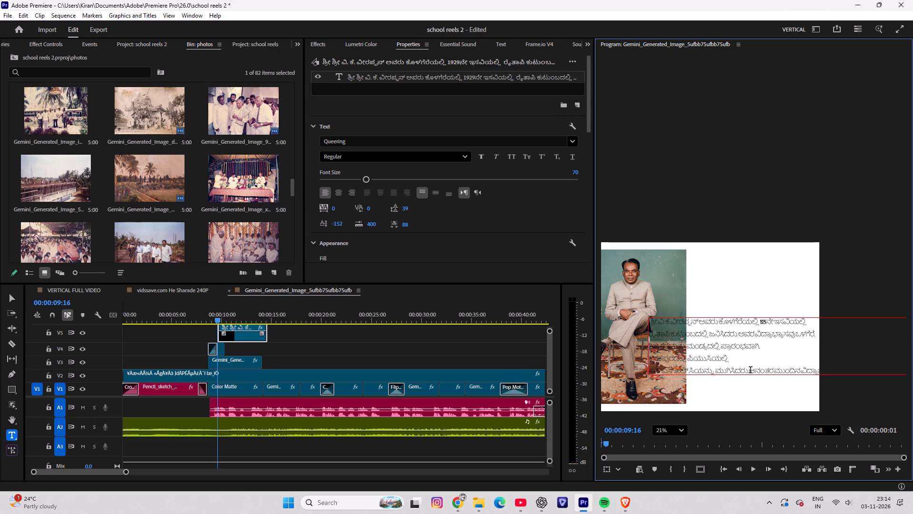
click(749, 371)
key(Return)
click(751, 383)
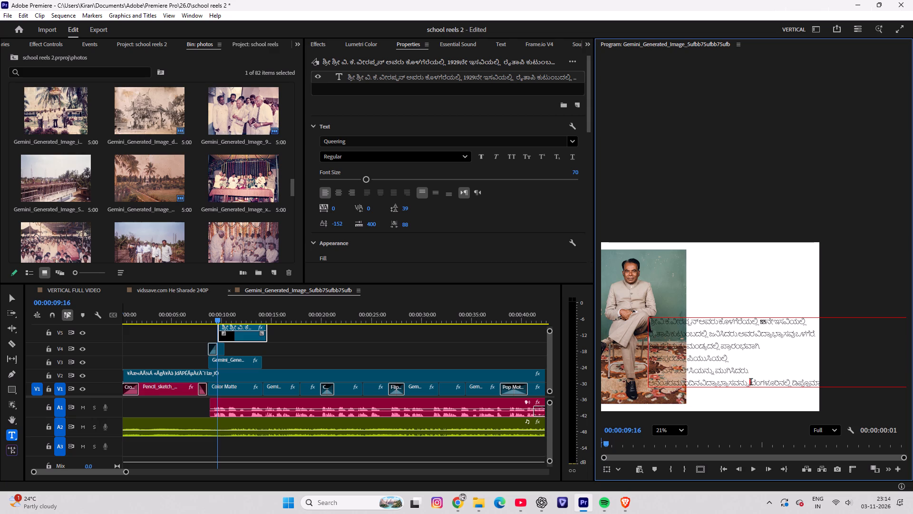
key(Return)
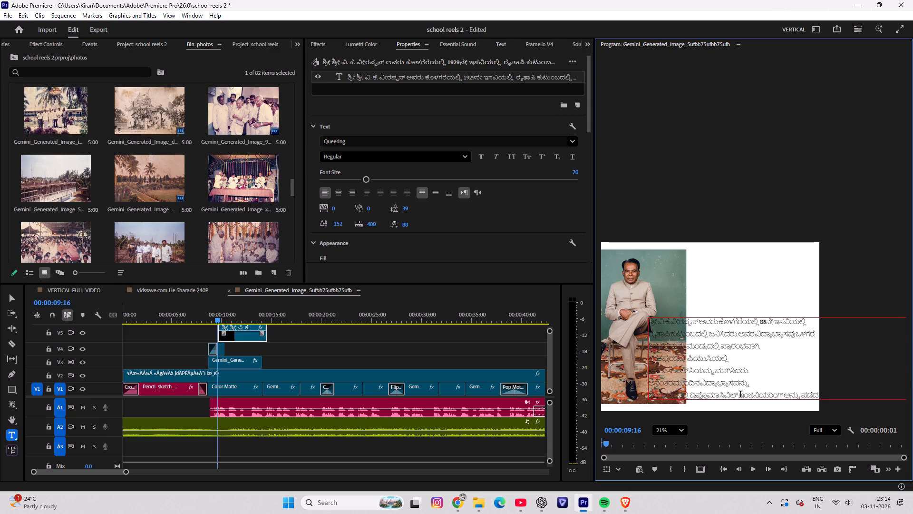
click(785, 396)
key(Return)
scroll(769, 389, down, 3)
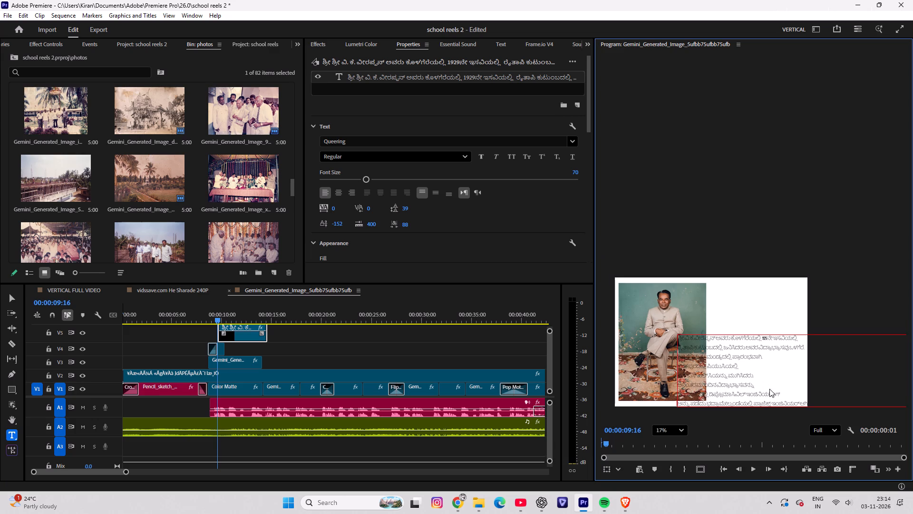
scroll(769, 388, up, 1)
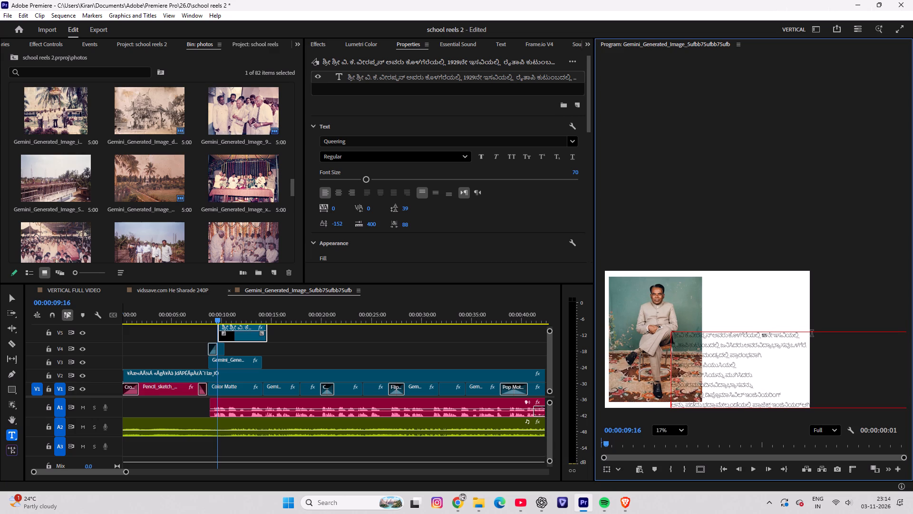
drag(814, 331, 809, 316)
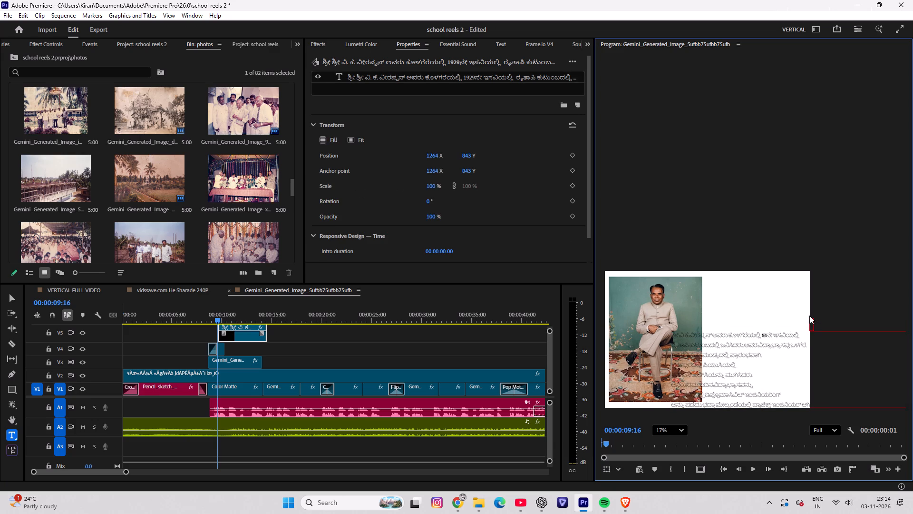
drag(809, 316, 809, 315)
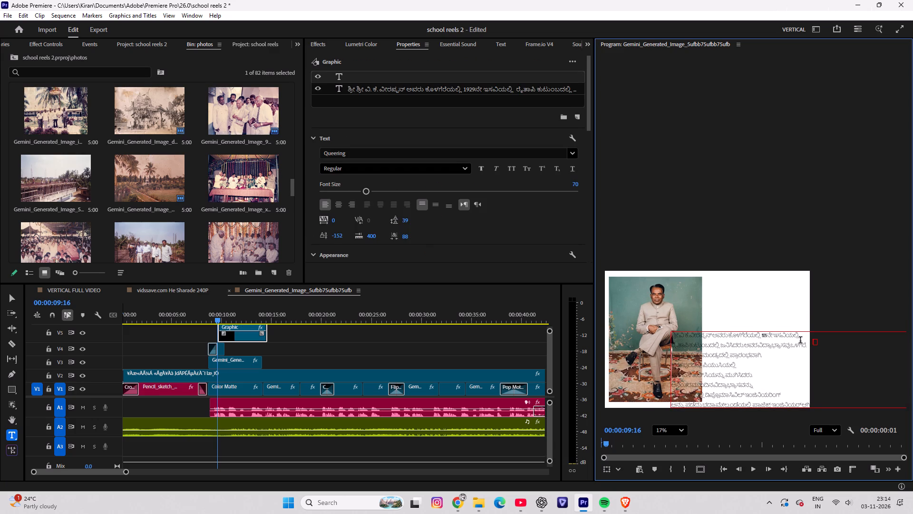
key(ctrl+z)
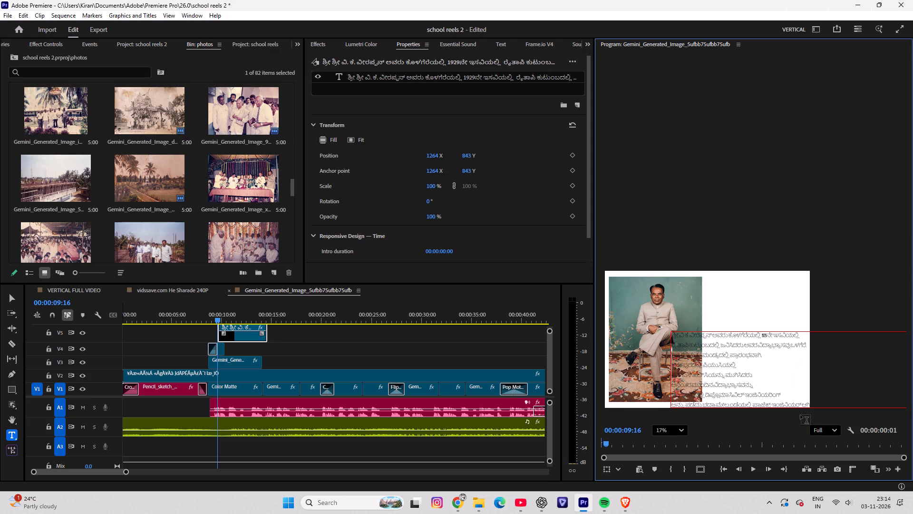
Break the biography text's last visible line after "ಇಂಜಿನಿಯರ್".
click(802, 405)
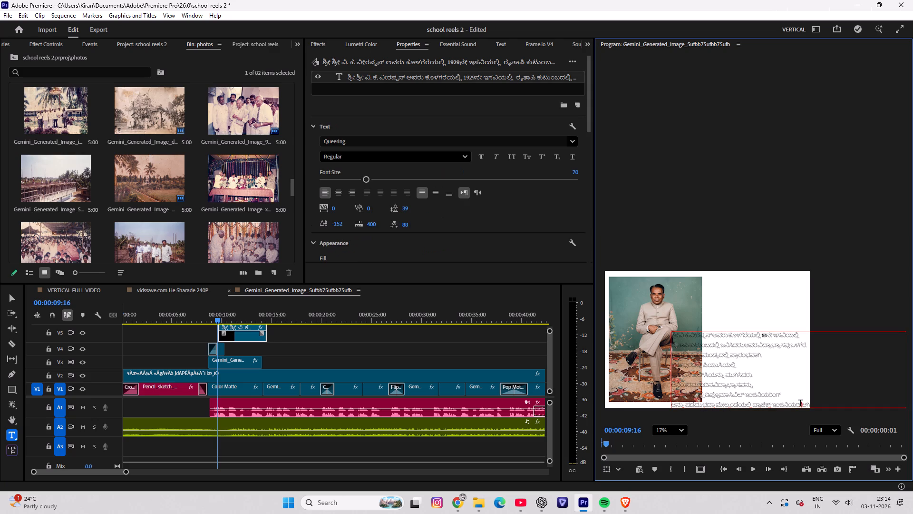
key(Return)
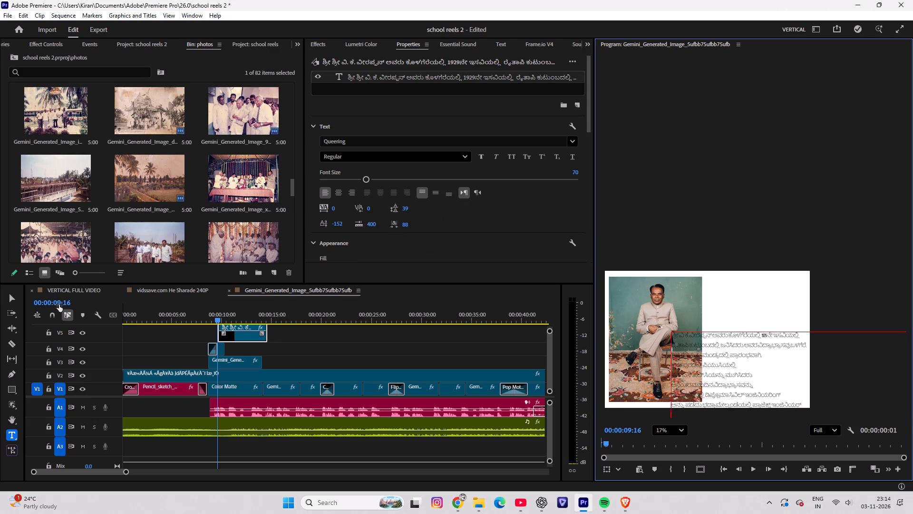
Move the multi-line biography text block up over the seated portrait so its overflowing last line lies within the frame.
click(10, 298)
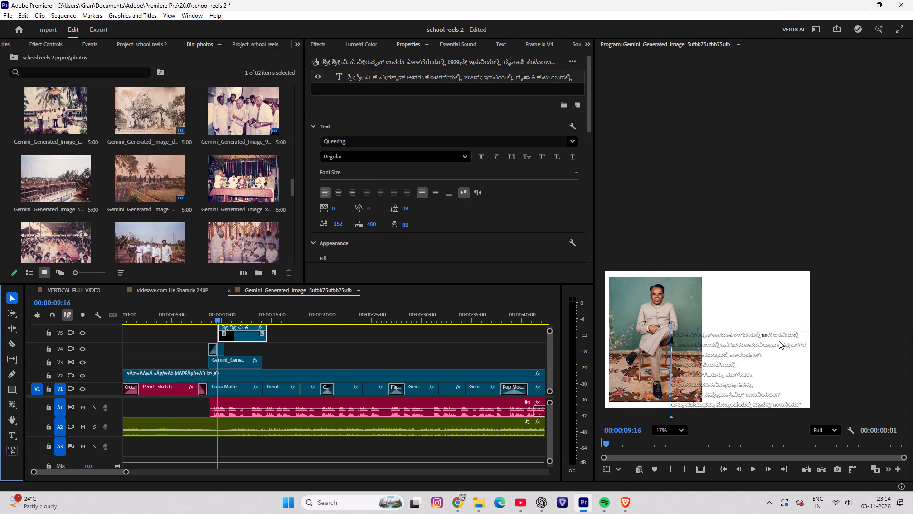
drag(779, 340, 718, 268)
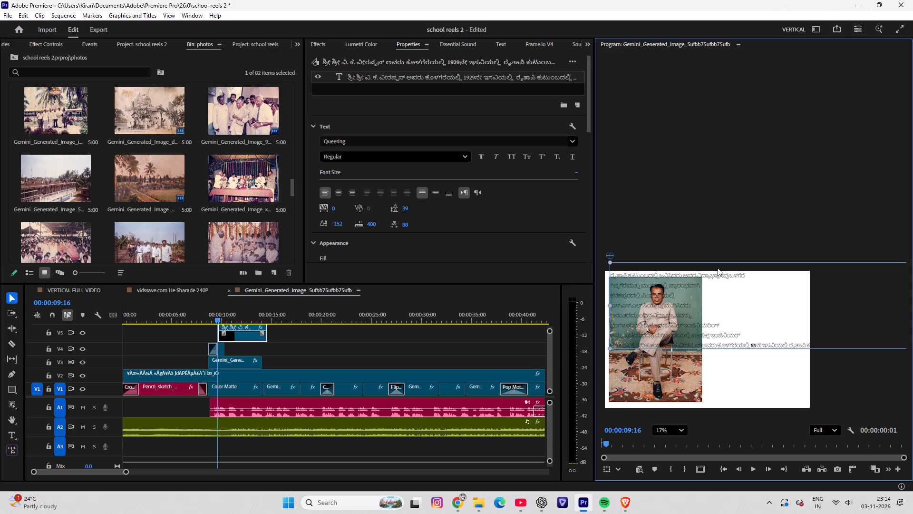
drag(657, 306, 673, 342)
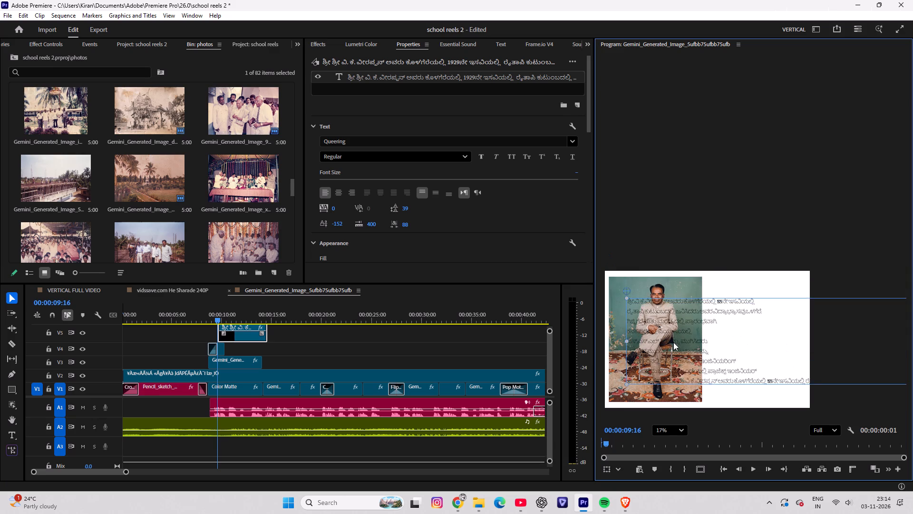
drag(673, 342, 662, 311)
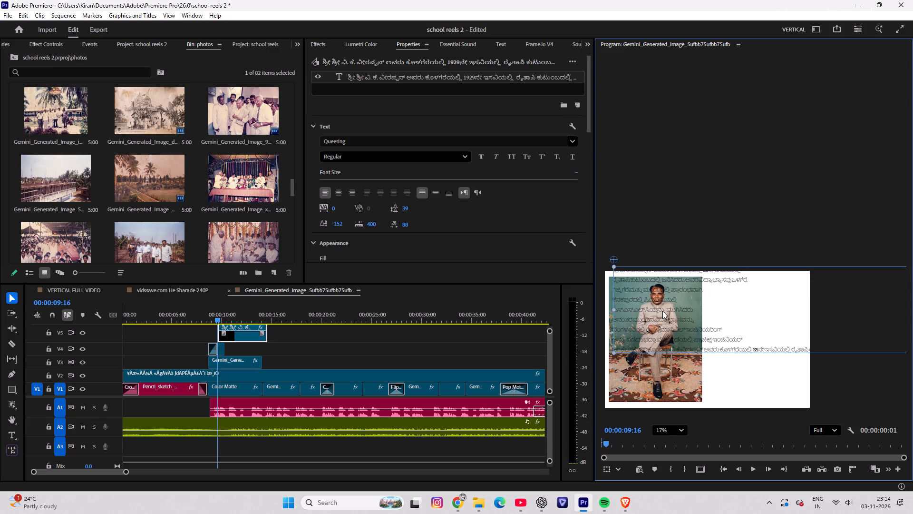
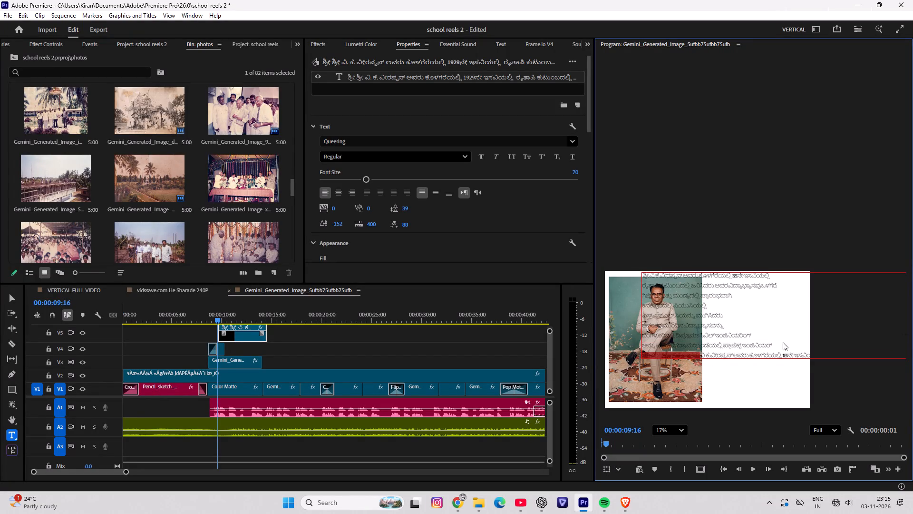
Delete the repeated opening text that trails the end of the biography block's last line.
drag(783, 342, 773, 363)
key(BackSpace)
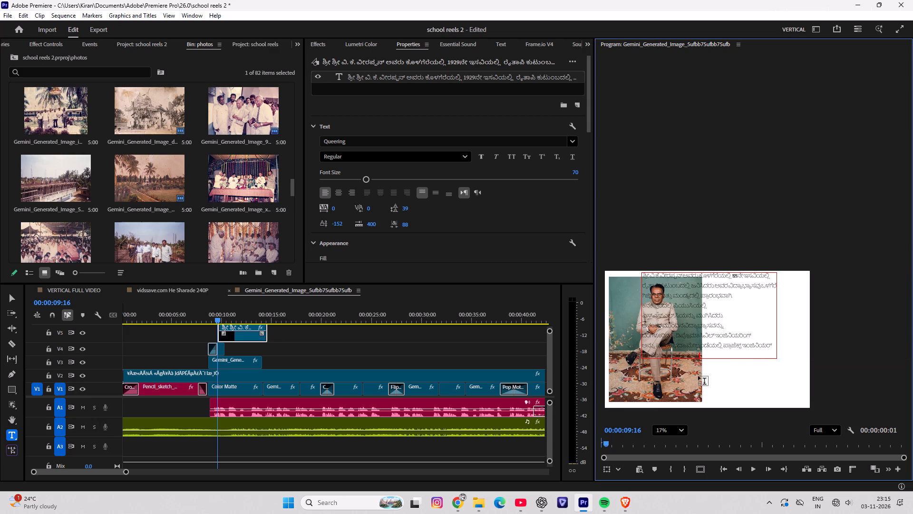
Move the biography text block off the seated portrait so its lines start beside the photo's edge on the white background.
click(9, 294)
drag(678, 320, 738, 348)
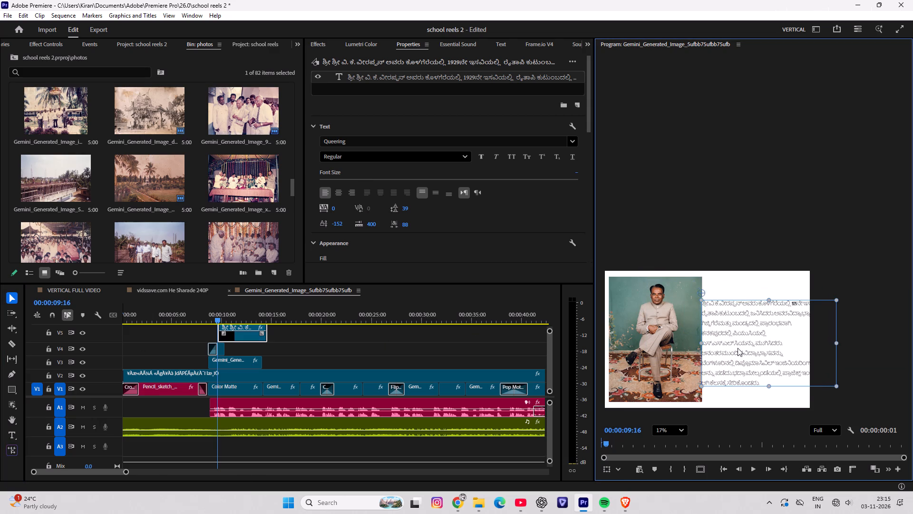
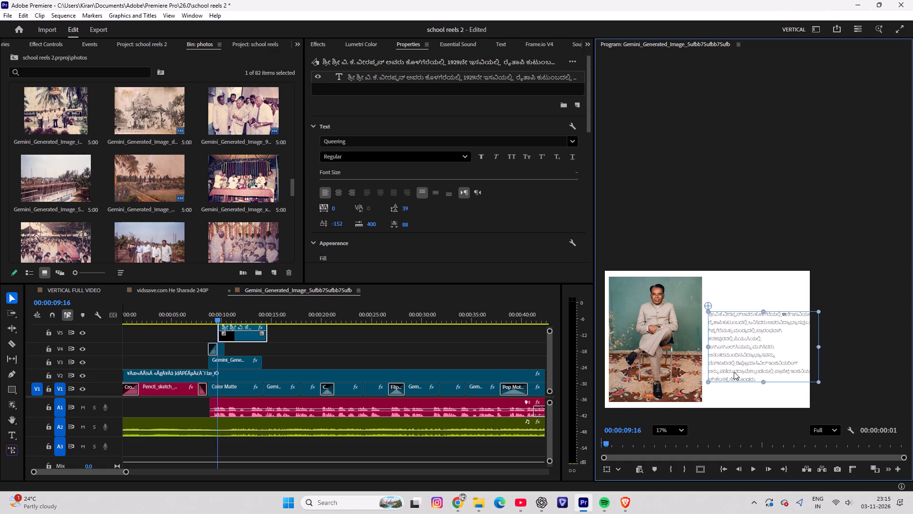
Reposition the biography text block beside the portrait and scale it down slightly so its lines fit inside the white background.
drag(773, 321, 759, 321)
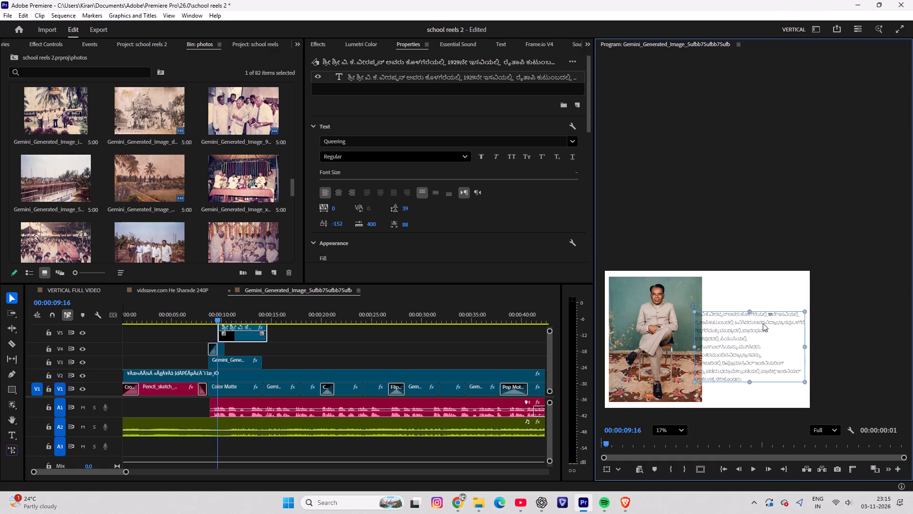
drag(755, 323, 765, 323)
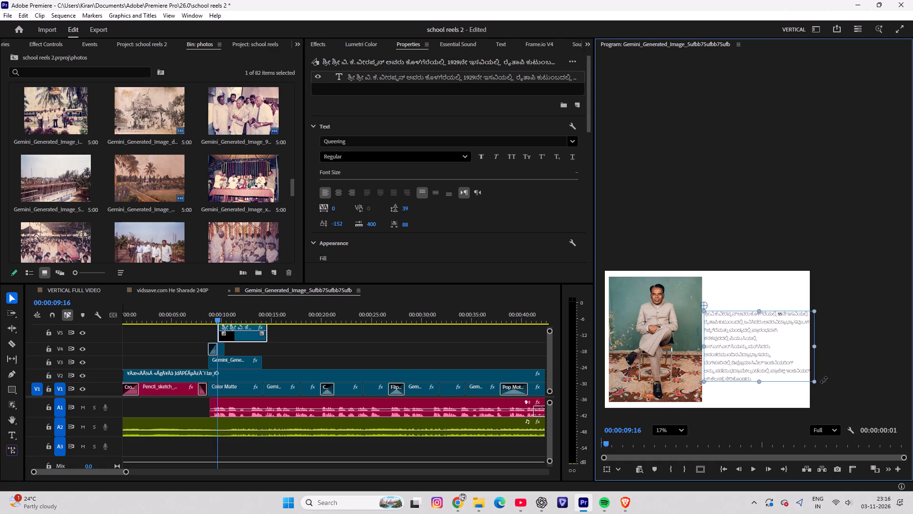
drag(815, 381, 805, 376)
click(714, 351)
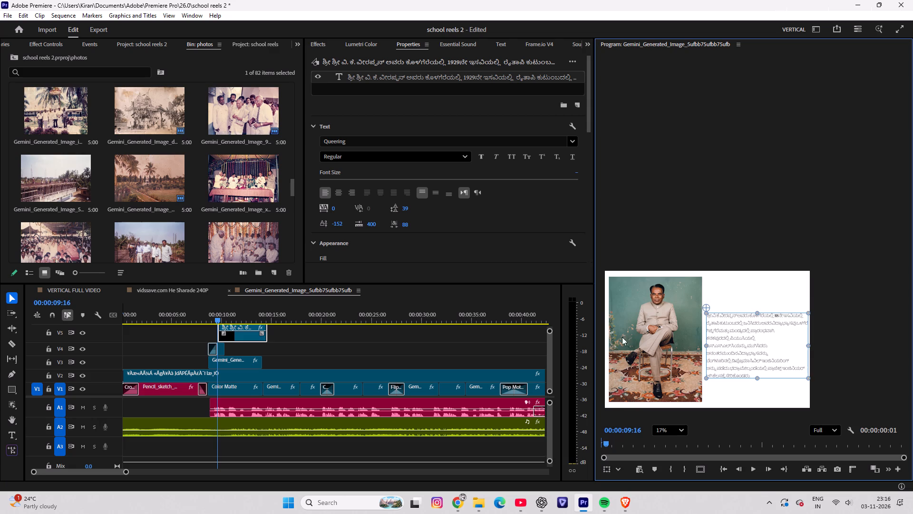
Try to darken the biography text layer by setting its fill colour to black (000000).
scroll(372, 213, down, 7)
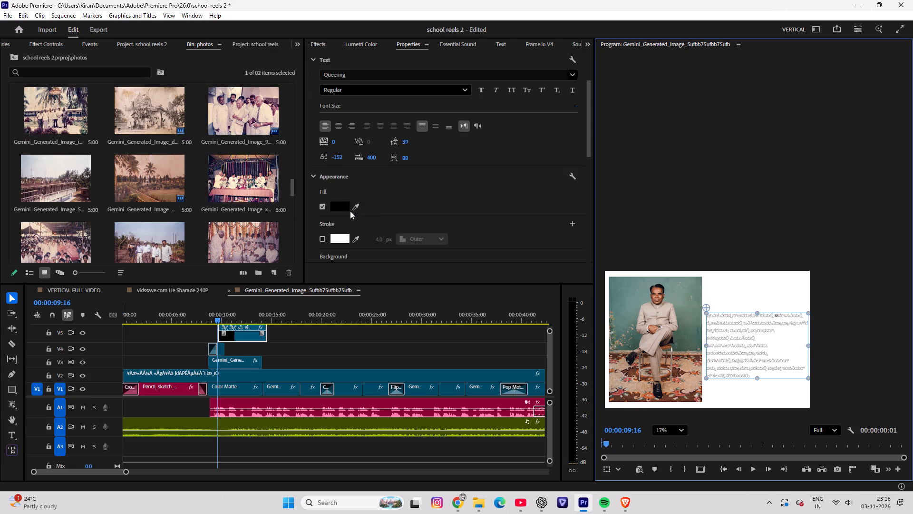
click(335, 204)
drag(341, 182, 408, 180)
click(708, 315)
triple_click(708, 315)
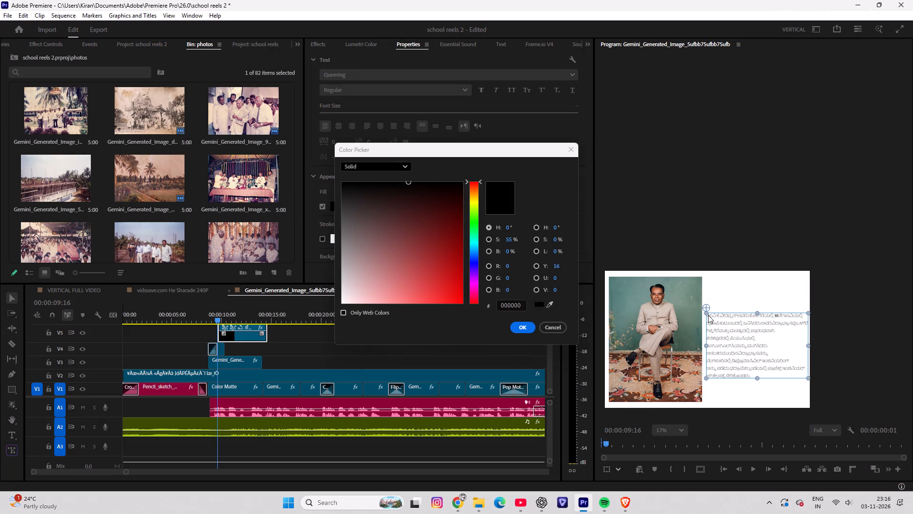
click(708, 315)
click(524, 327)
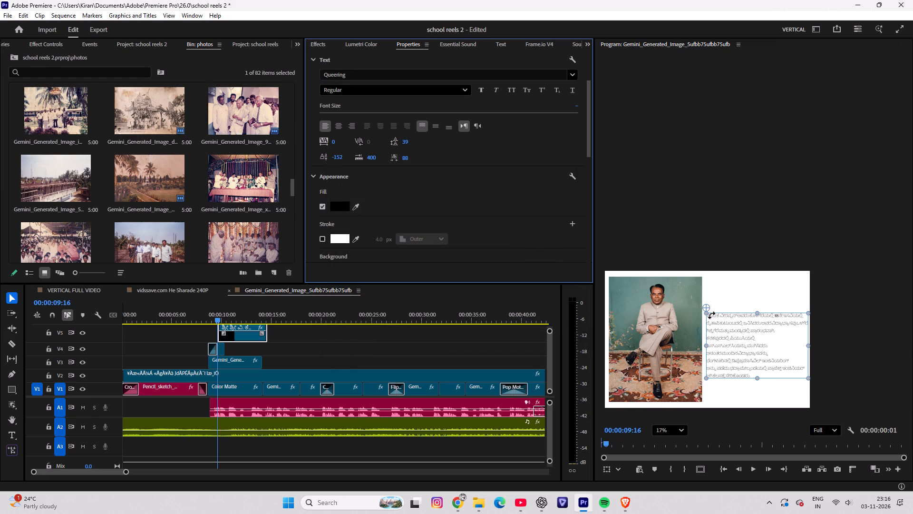
Select all the characters of the biography text and set their fill colour to black (000000).
scroll(721, 329, up, 7)
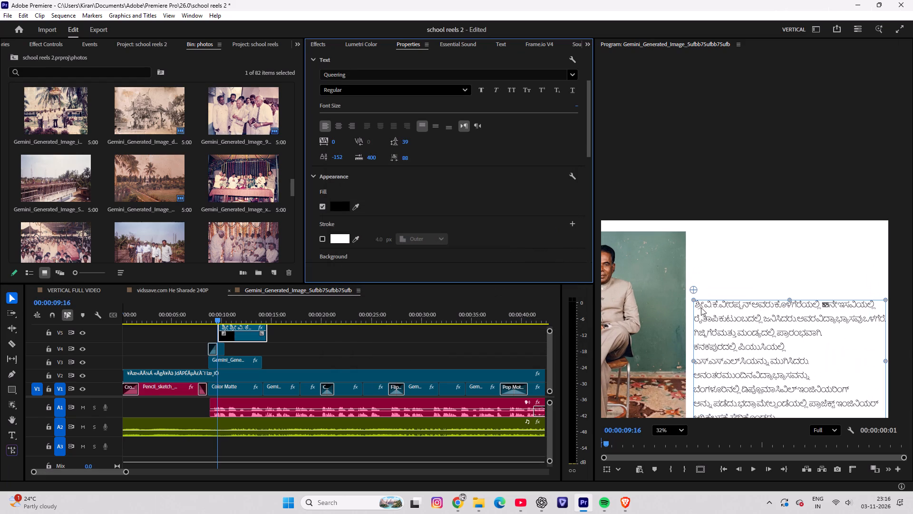
click(697, 306)
click(698, 306)
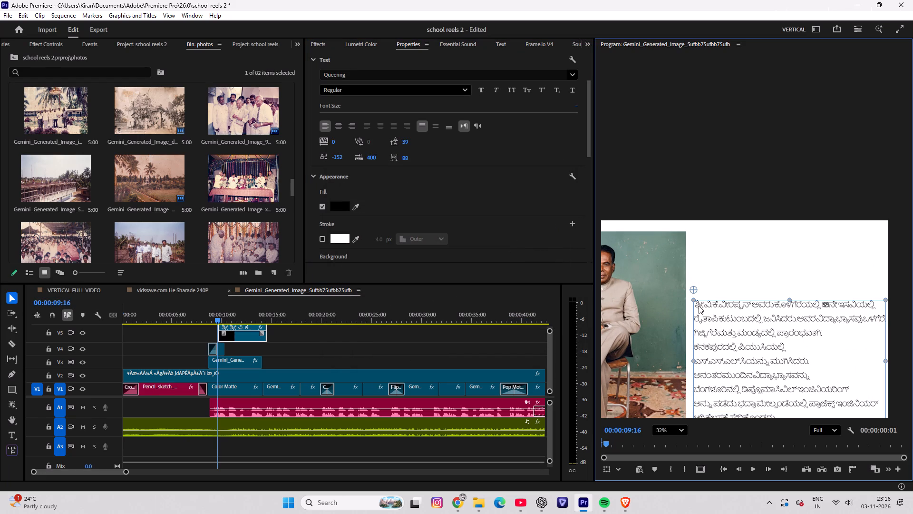
double_click(699, 306)
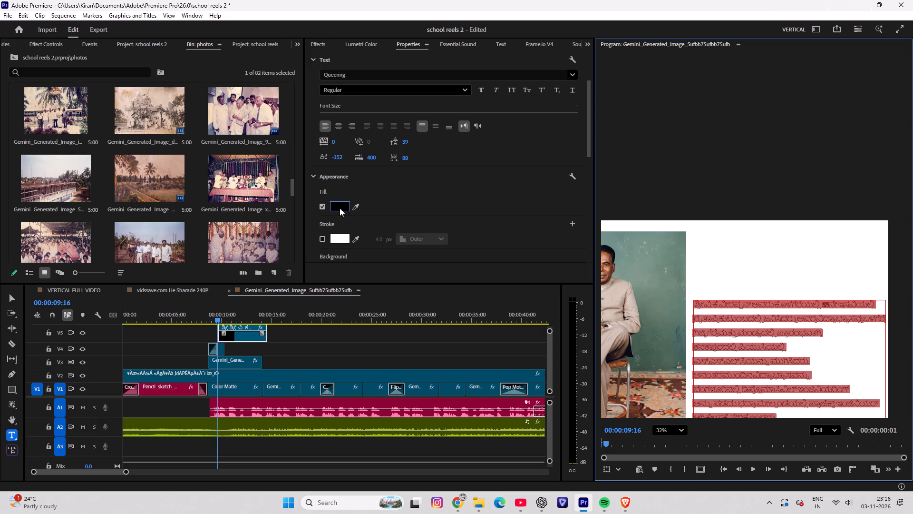
click(340, 208)
drag(348, 183, 535, 169)
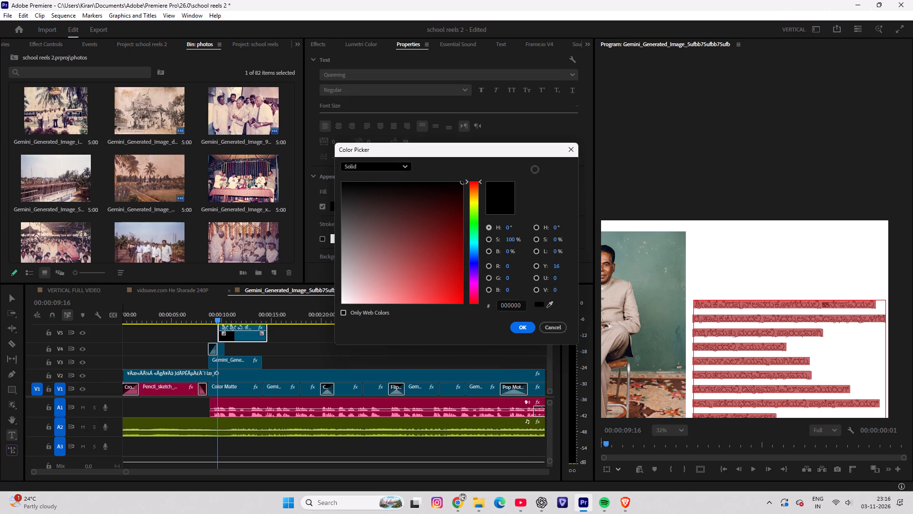
drag(535, 169, 567, 168)
click(525, 329)
scroll(753, 355, down, 5)
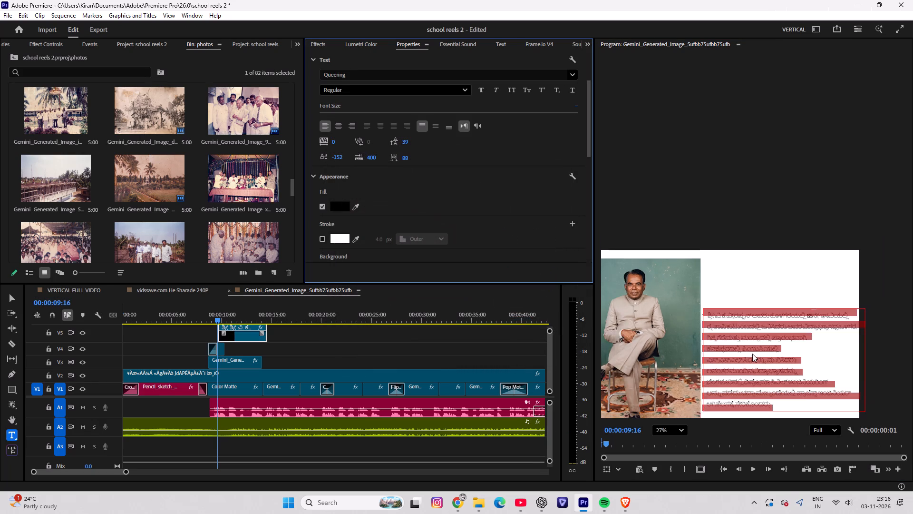
scroll(752, 354, down, 3)
click(784, 300)
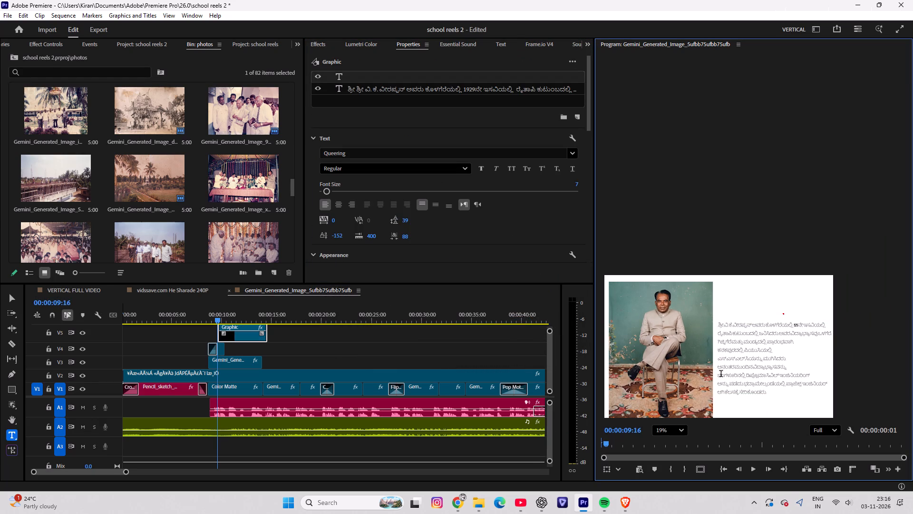
key(ctrl+z)
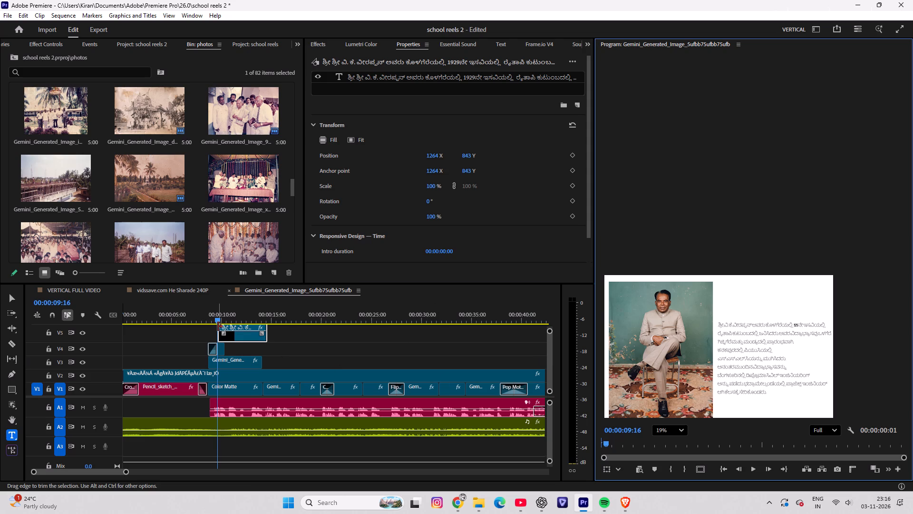
Extend the start of the biography text clip on V5 back to the start of the portrait clip on V3.
drag(218, 326, 207, 327)
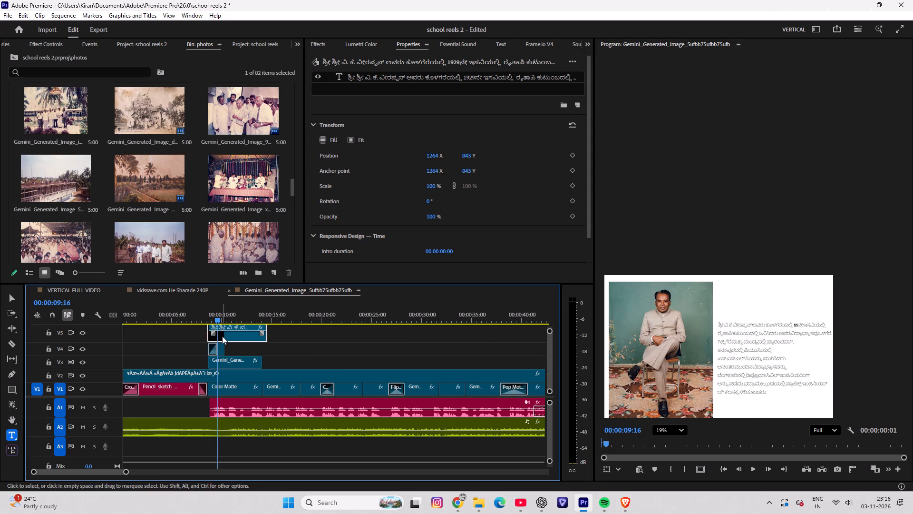
Play through the portrait section and trim the end of the biography text clip back to about the portrait clip's end.
drag(211, 311, 200, 310)
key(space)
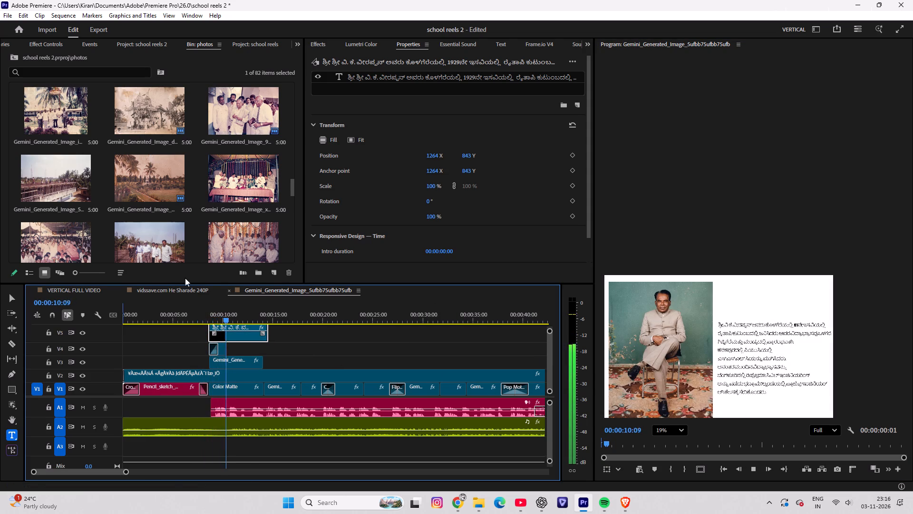
scroll(272, 342, down, 4)
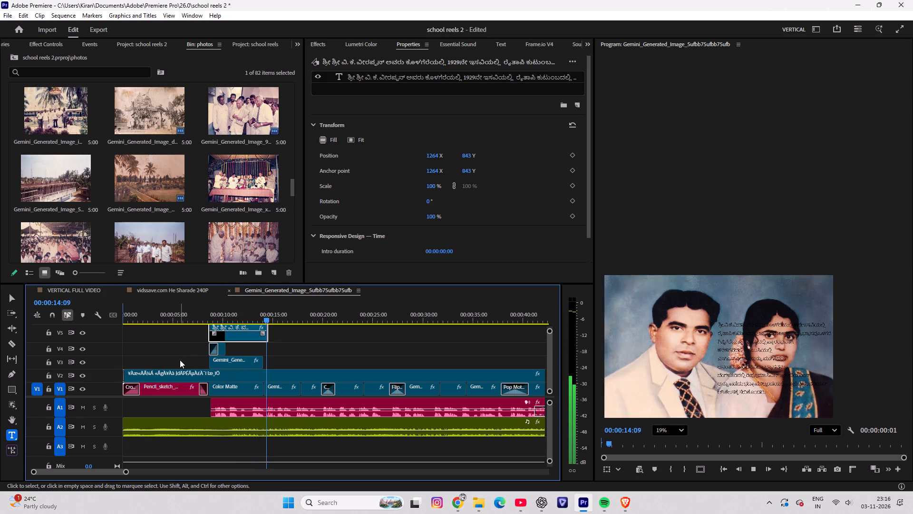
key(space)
drag(268, 326, 262, 326)
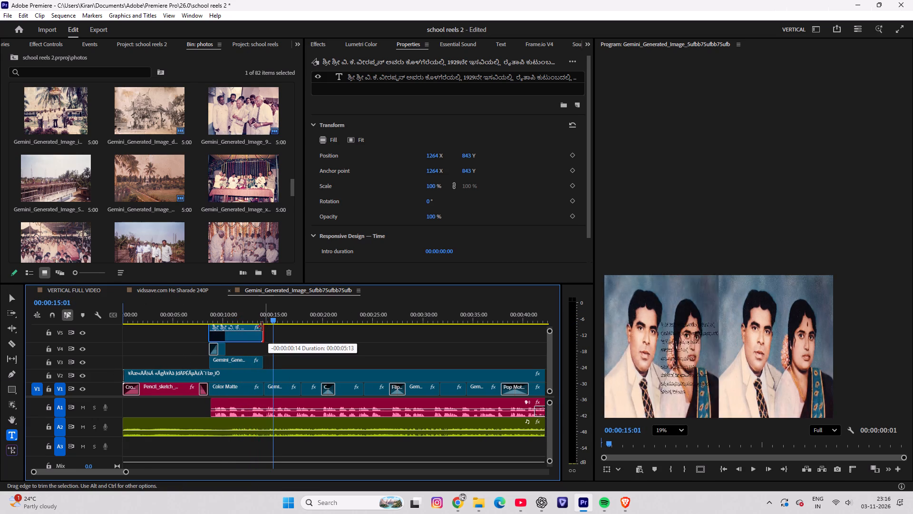
drag(262, 326, 261, 326)
Select the biography text clip and return the playhead to the seated portrait at about 00:00:09:22.
click(278, 385)
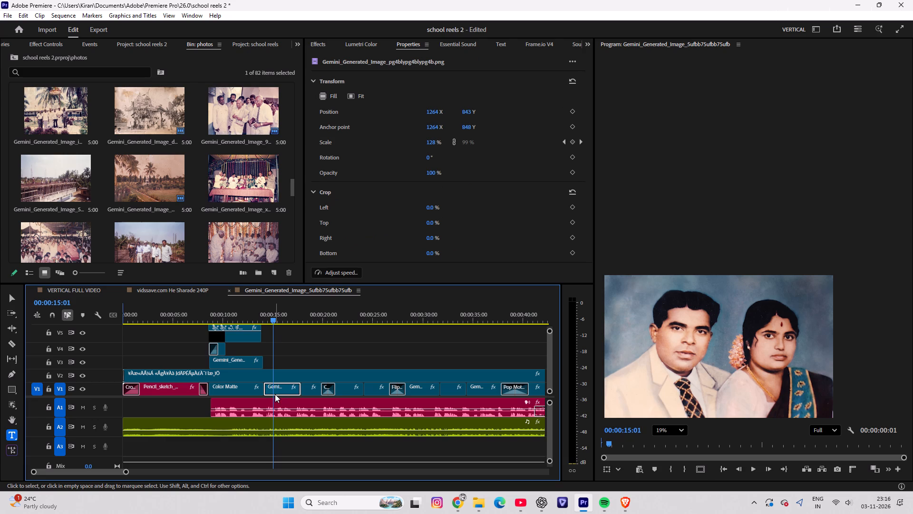
click(241, 338)
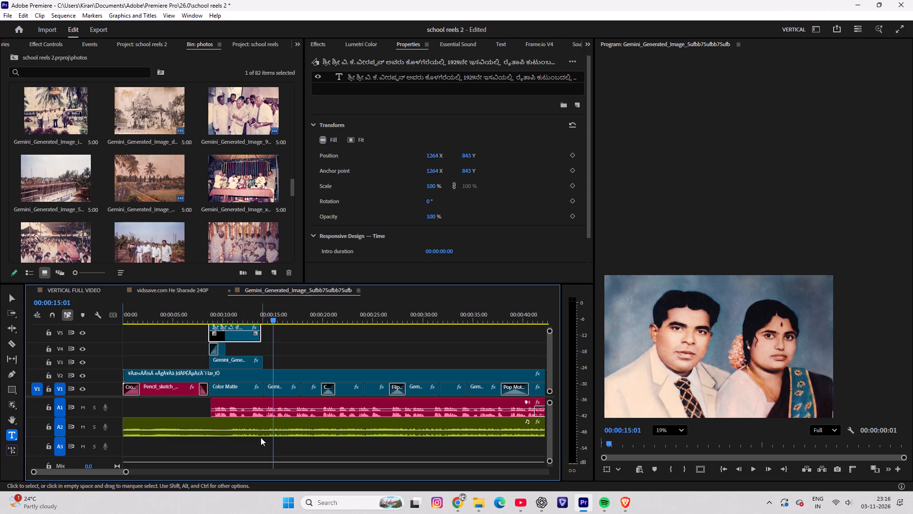
drag(269, 320, 223, 319)
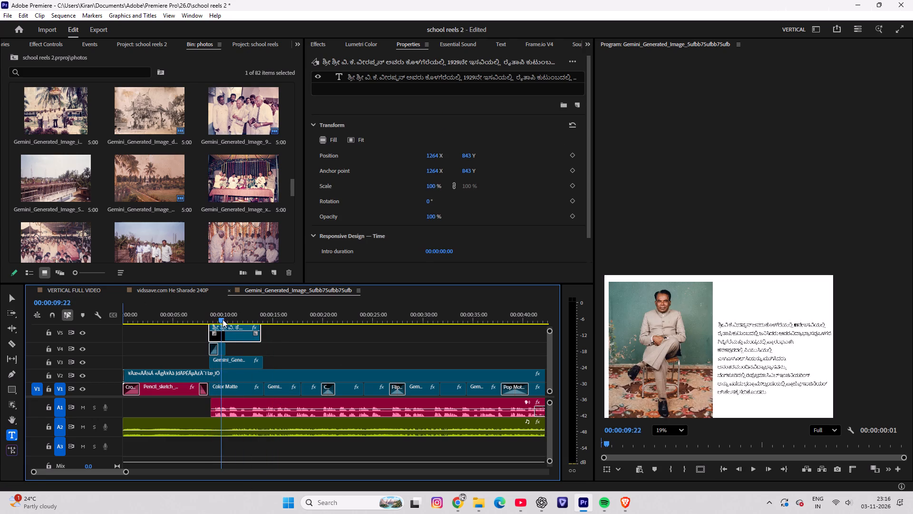
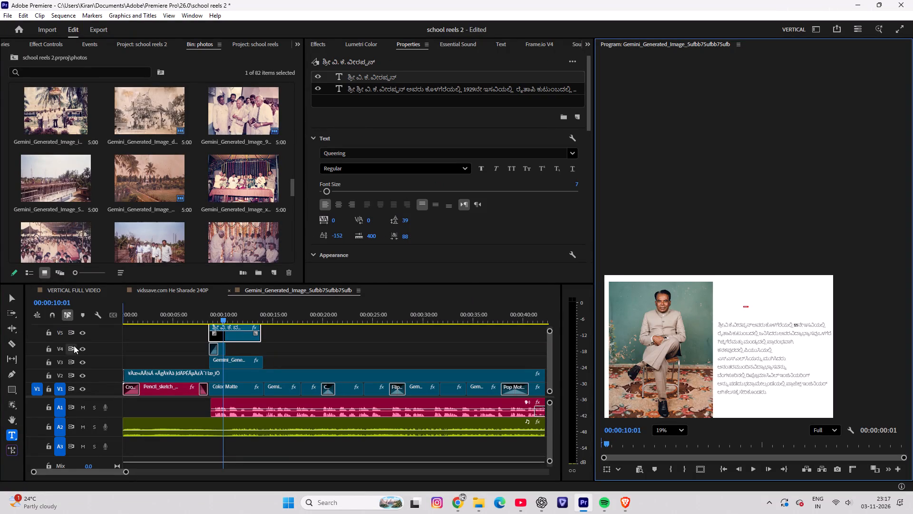
Scale up the tiny name title that sits above the biography text on the white background.
click(11, 295)
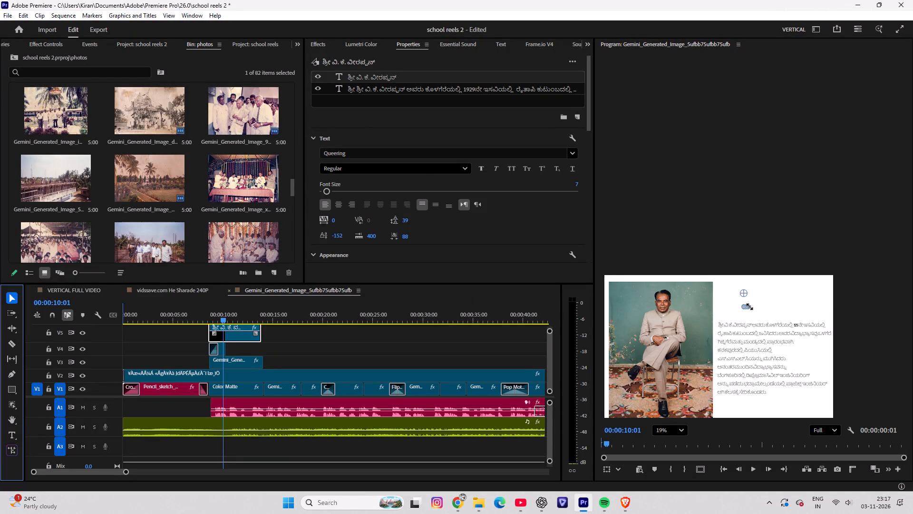
scroll(743, 306, up, 20)
scroll(743, 306, up, 2)
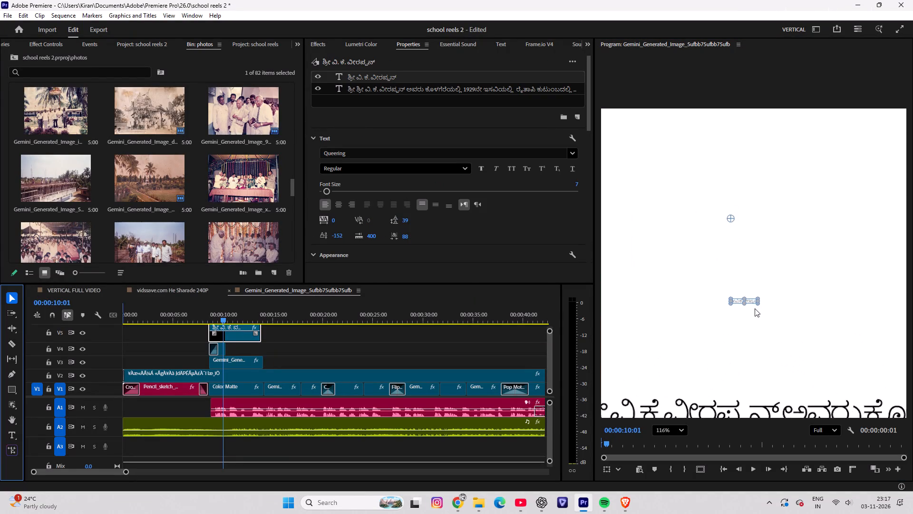
scroll(755, 308, up, 2)
drag(758, 294, 758, 260)
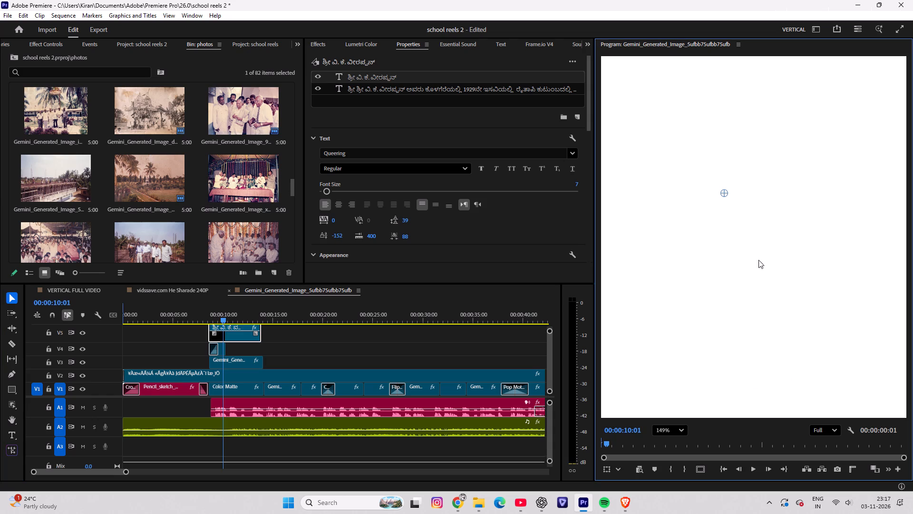
Enlarge the short name heading above the biography text to font size 139.
drag(758, 260, 739, 256)
scroll(709, 347, down, 20)
scroll(709, 347, down, 1)
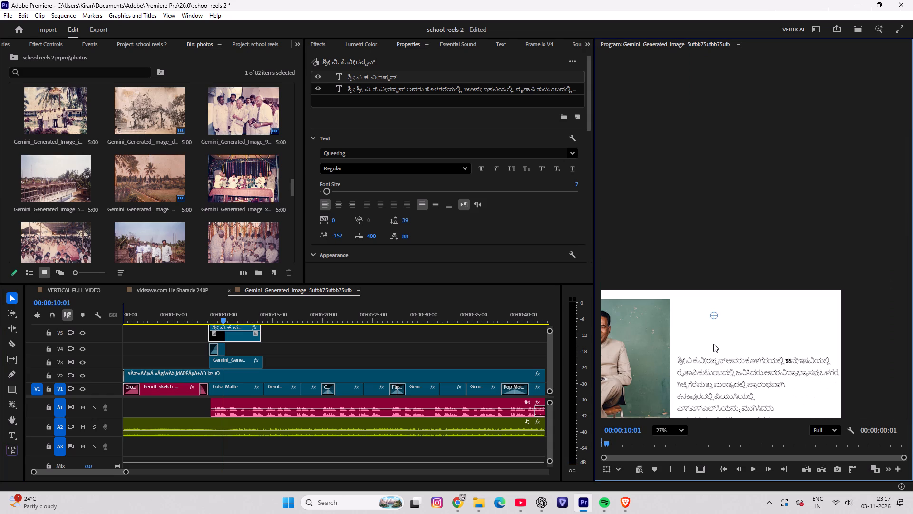
key(ctrl+z)
scroll(725, 335, up, 5)
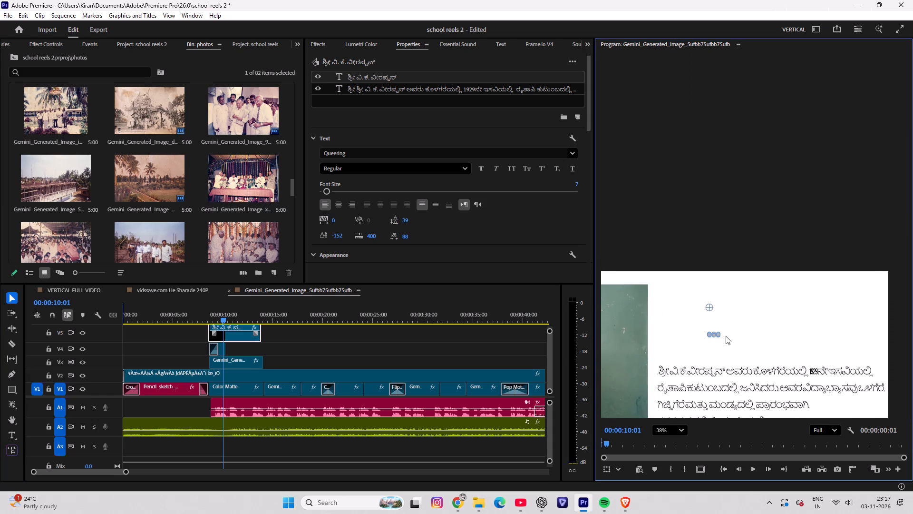
scroll(726, 336, up, 6)
drag(327, 190, 378, 186)
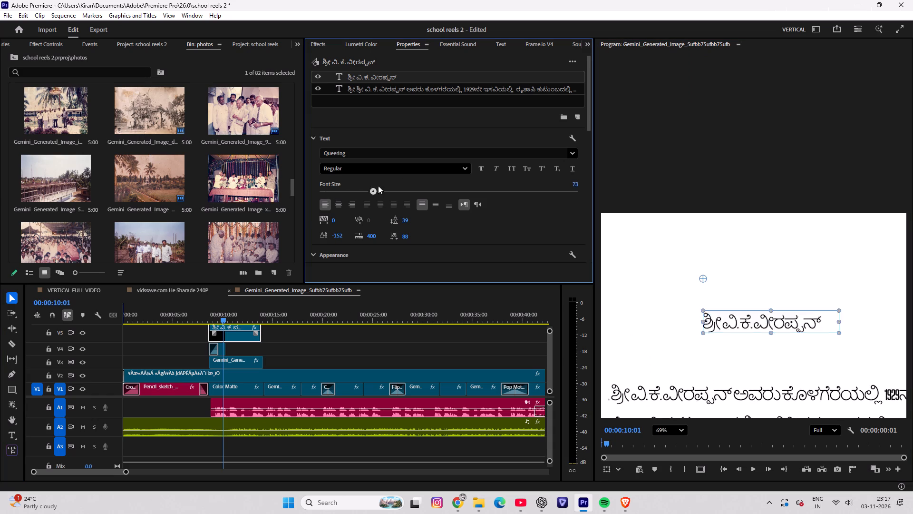
drag(378, 186, 410, 187)
Move the name heading fully inside the white background, above the biography text.
scroll(420, 306, down, 3)
scroll(661, 338, down, 10)
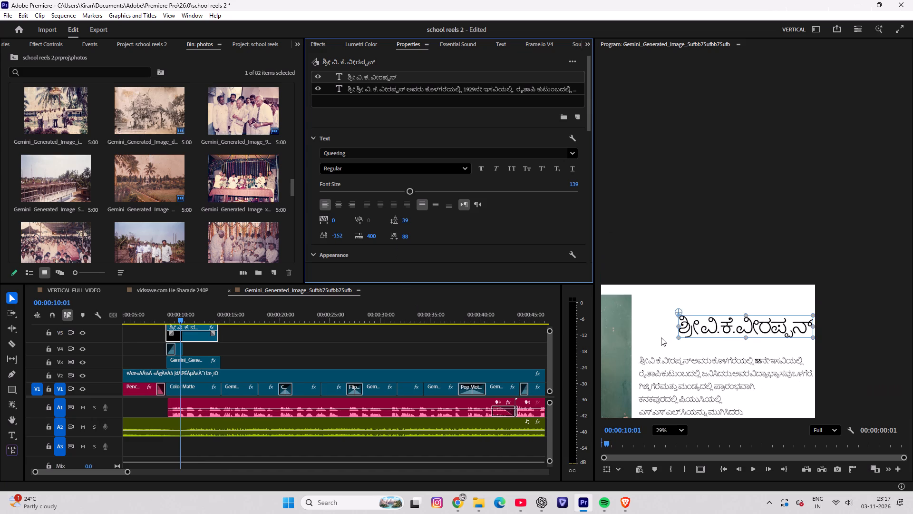
scroll(661, 337, down, 10)
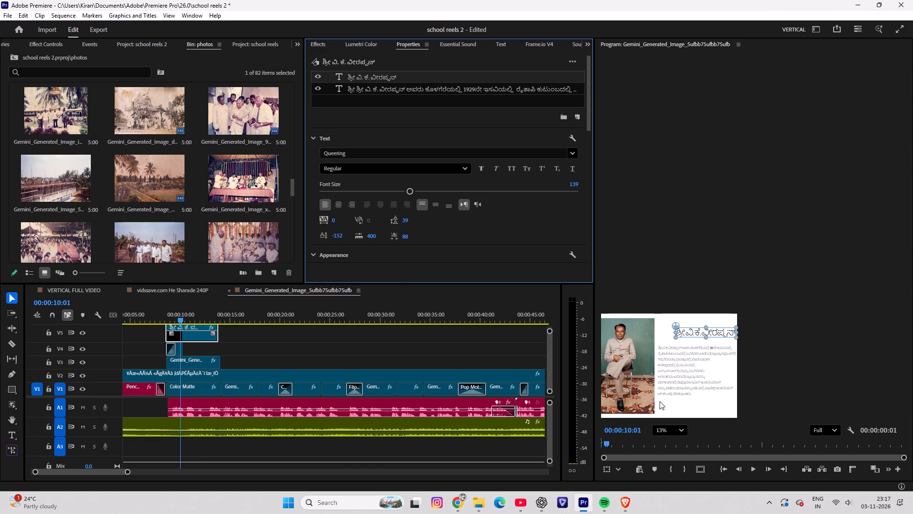
click(673, 432)
click(672, 289)
click(673, 296)
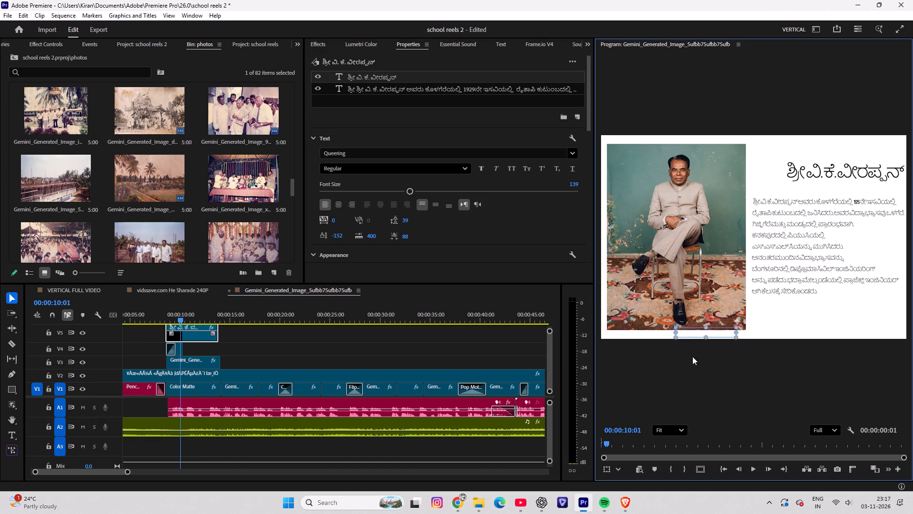
scroll(785, 277, up, 3)
scroll(782, 281, down, 6)
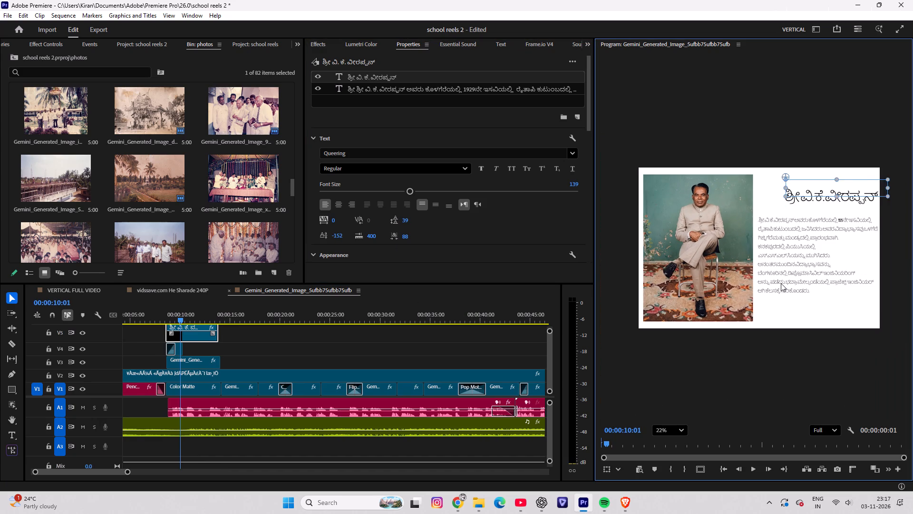
drag(846, 193, 828, 188)
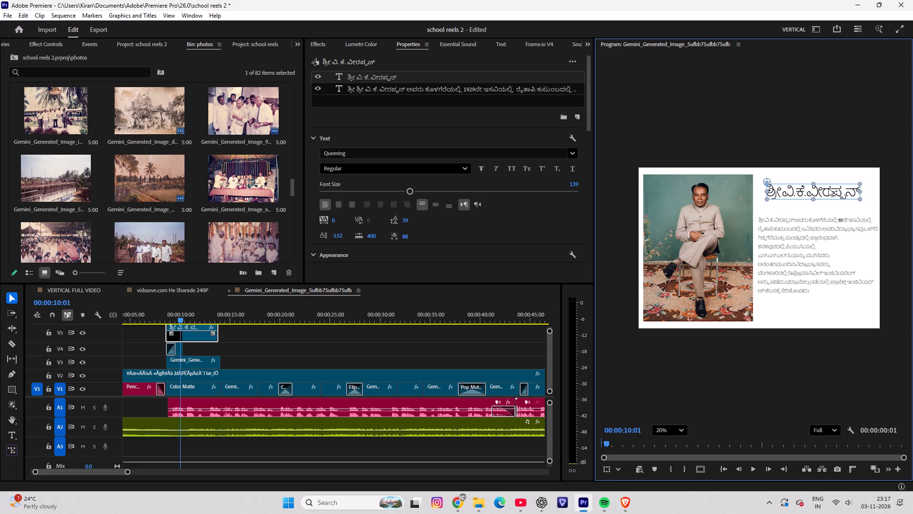
drag(828, 188, 829, 188)
Scale the name heading down slightly and centre it above the biography block, then check the frame full screen.
drag(861, 200, 863, 200)
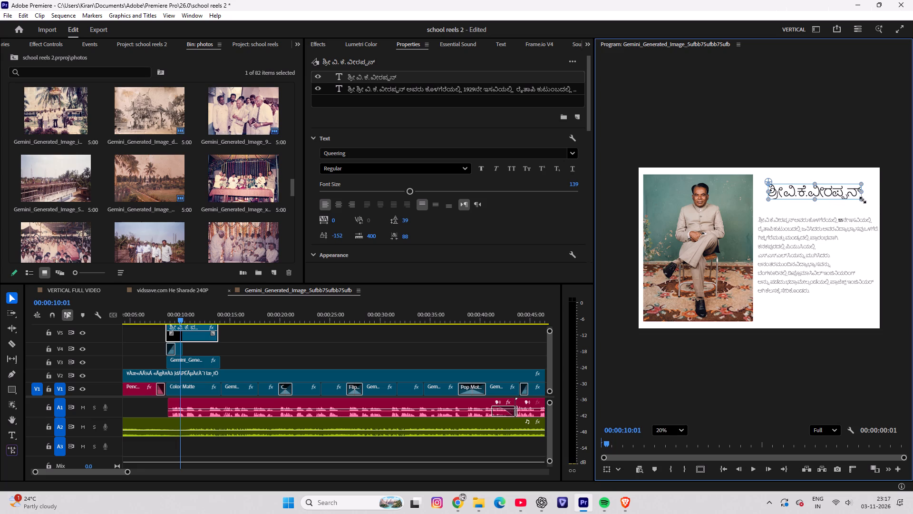
drag(863, 200, 856, 197)
drag(822, 190, 830, 200)
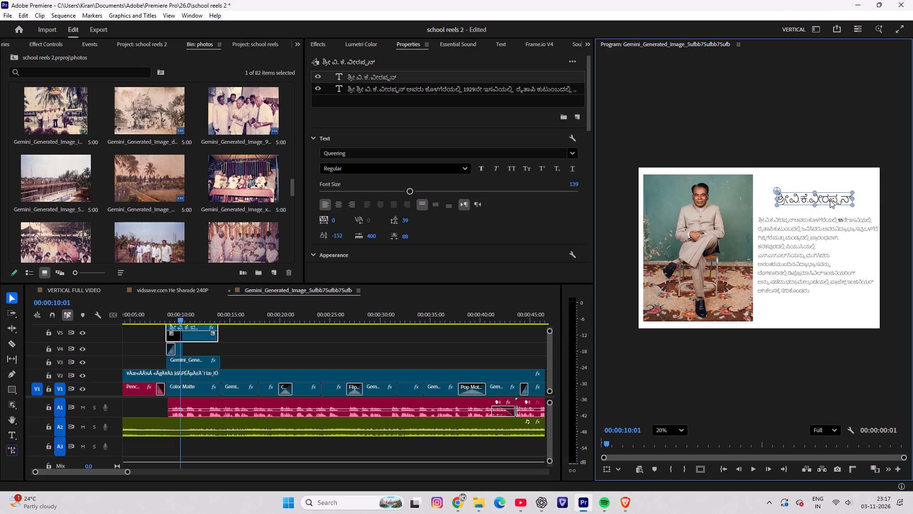
drag(830, 200, 828, 196)
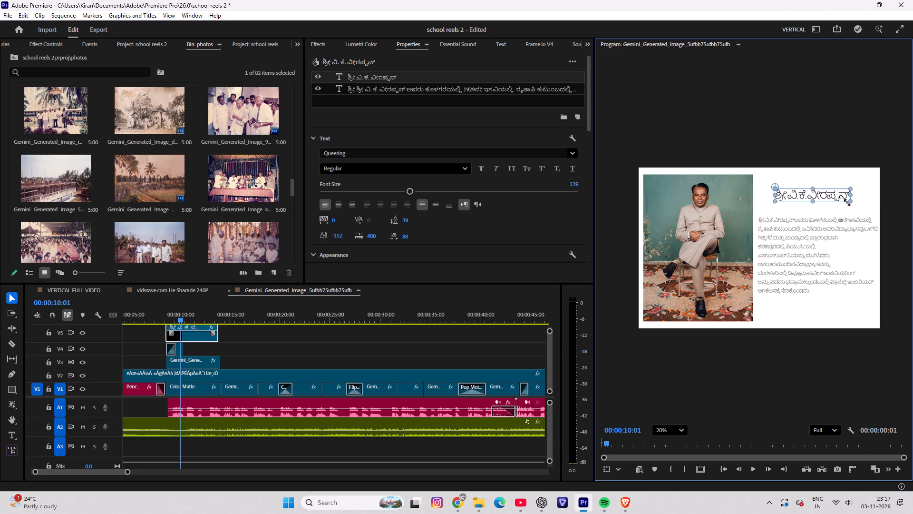
drag(848, 202, 855, 204)
drag(841, 195, 835, 195)
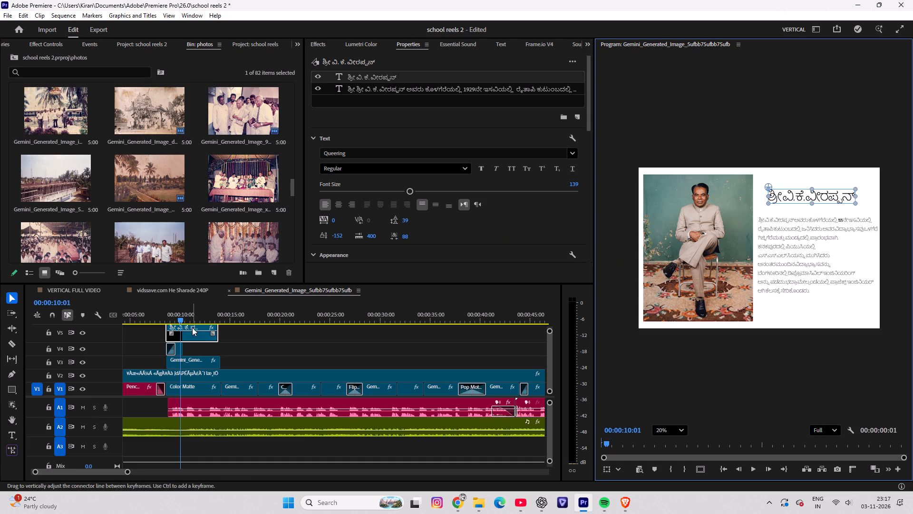
click(899, 32)
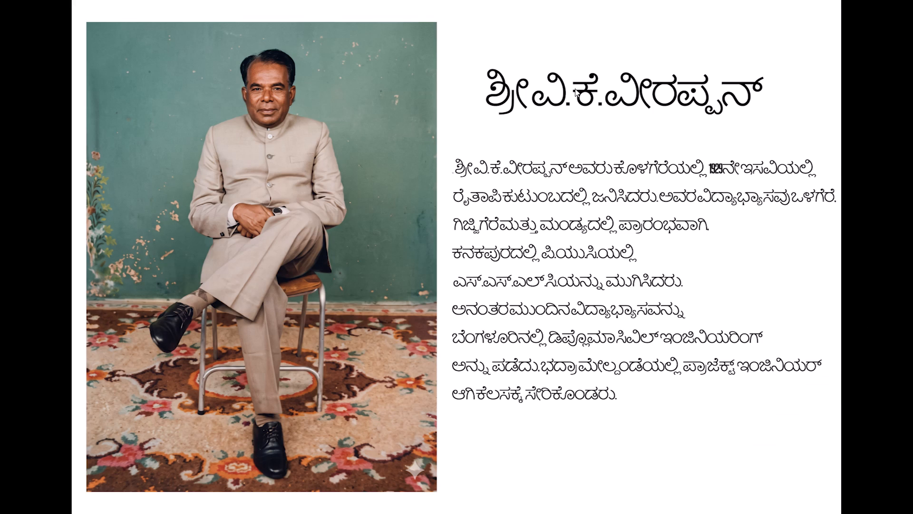
key(Escape)
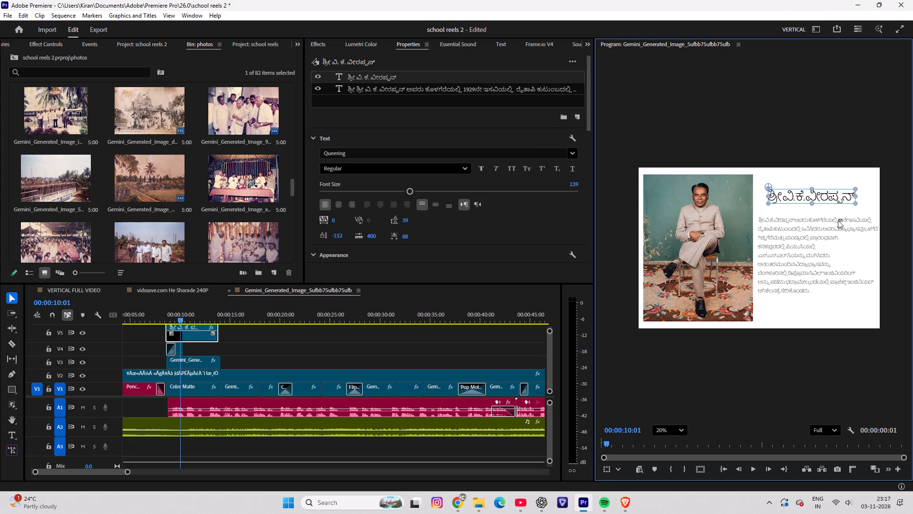
Add spaces to the biography's first three lines: before 1929, after the name, between line two's sentences, and at the starts of lines two and three.
double_click(837, 219)
click(837, 221)
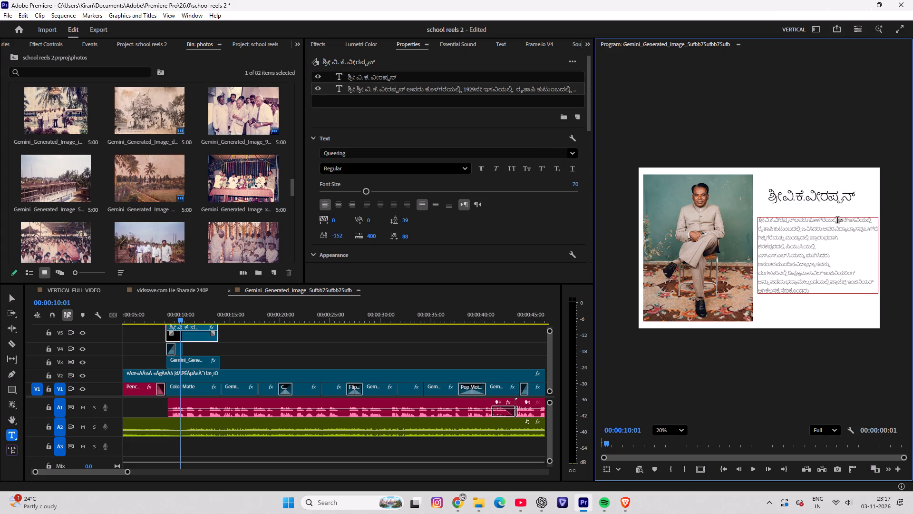
key(Return)
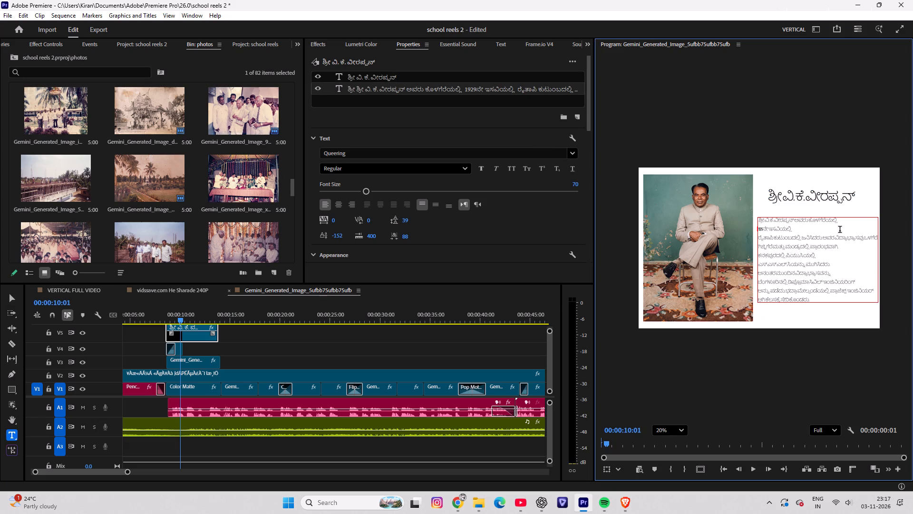
key(ctrl+z)
key(space)
key(space)
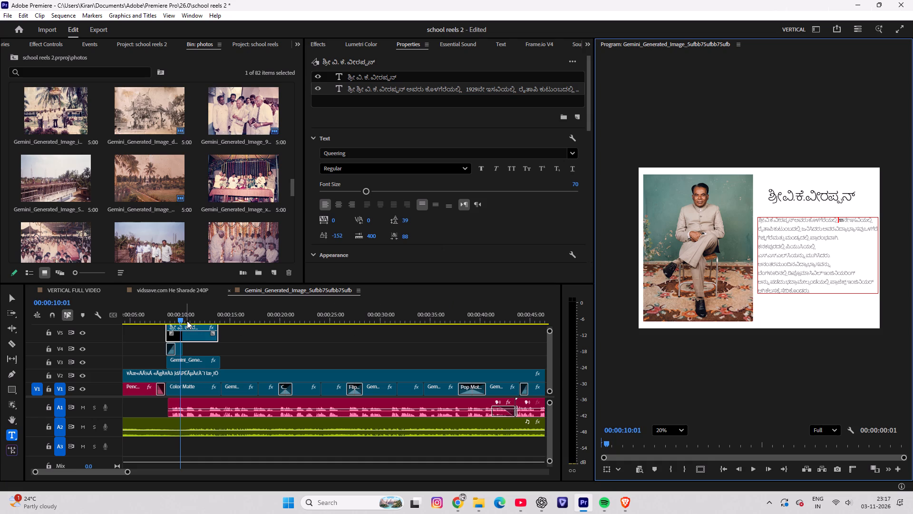
click(794, 221)
key(space)
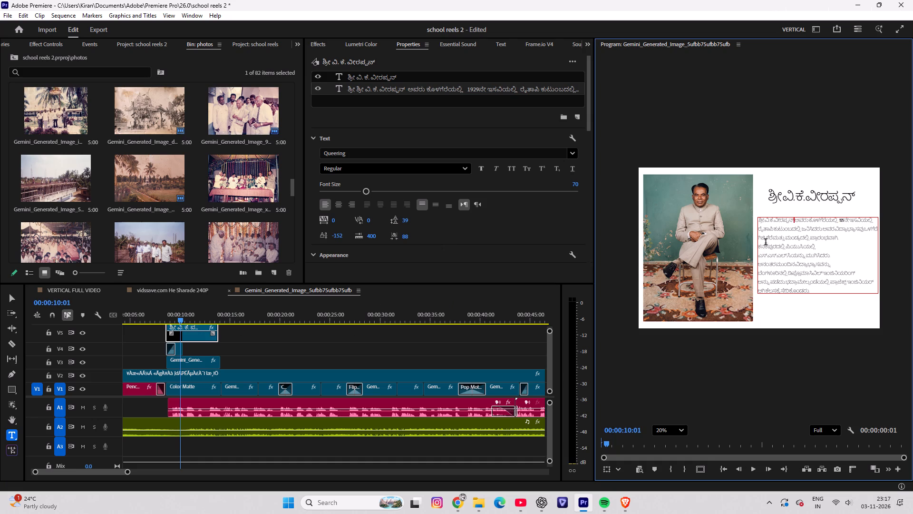
click(759, 237)
key(space)
click(759, 229)
key(space)
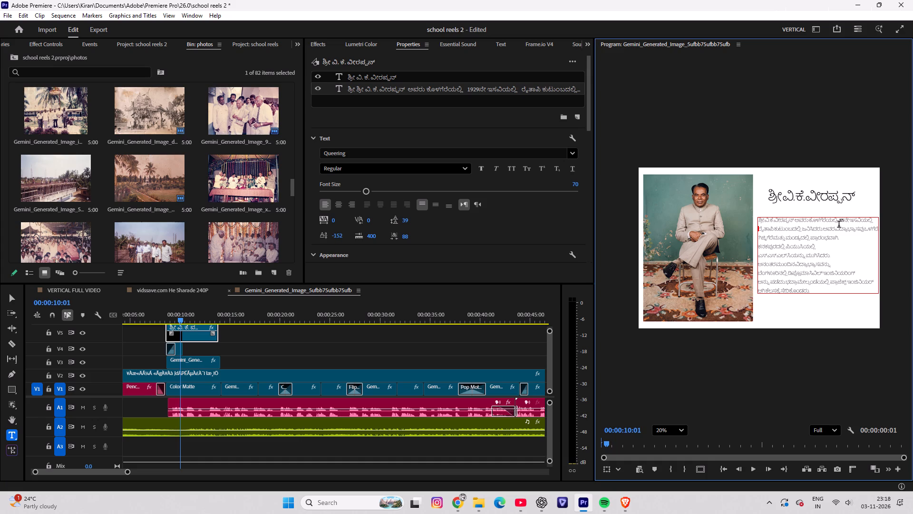
click(823, 229)
key(space)
Add spaces at the start of the biography's sixth line, between the run-together words of the eighth, and at the last line's first word.
click(758, 265)
key(space)
click(786, 282)
key(space)
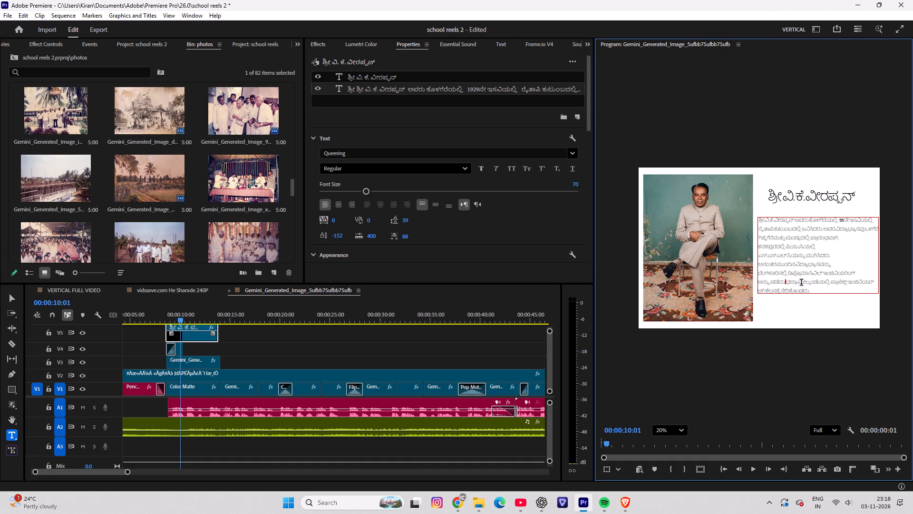
click(799, 282)
key(space)
click(831, 282)
key(space)
click(848, 283)
key(space)
click(759, 290)
key(space)
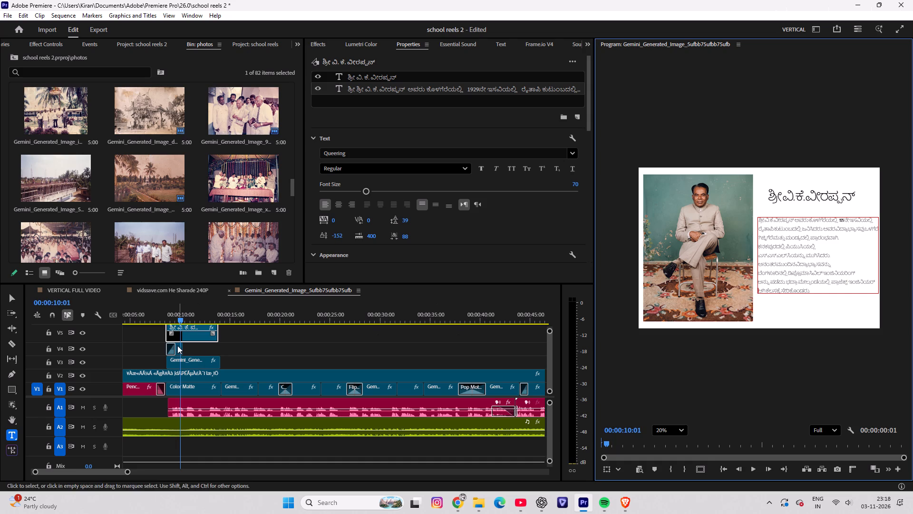
Play back the opening portrait with its heading and biography, through the photos that follow, and review it full screen.
drag(179, 317, 151, 311)
click(275, 357)
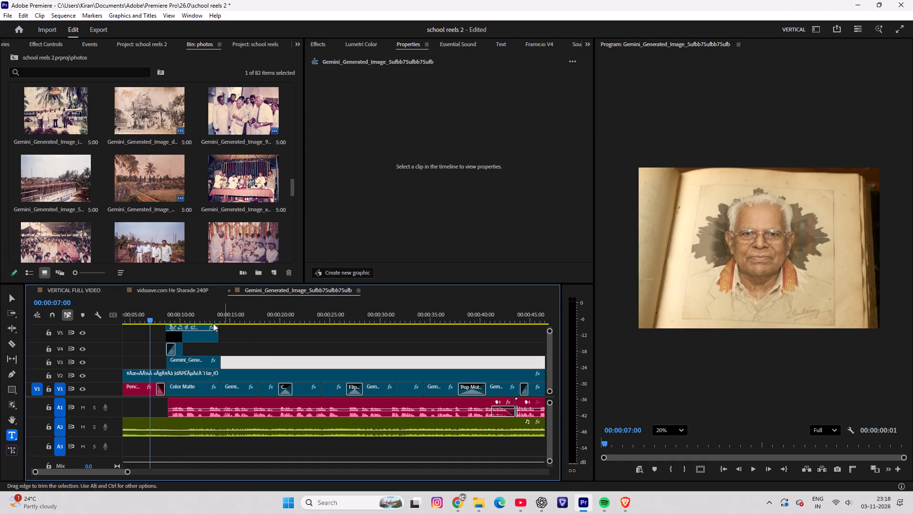
drag(223, 310, 162, 305)
key(space)
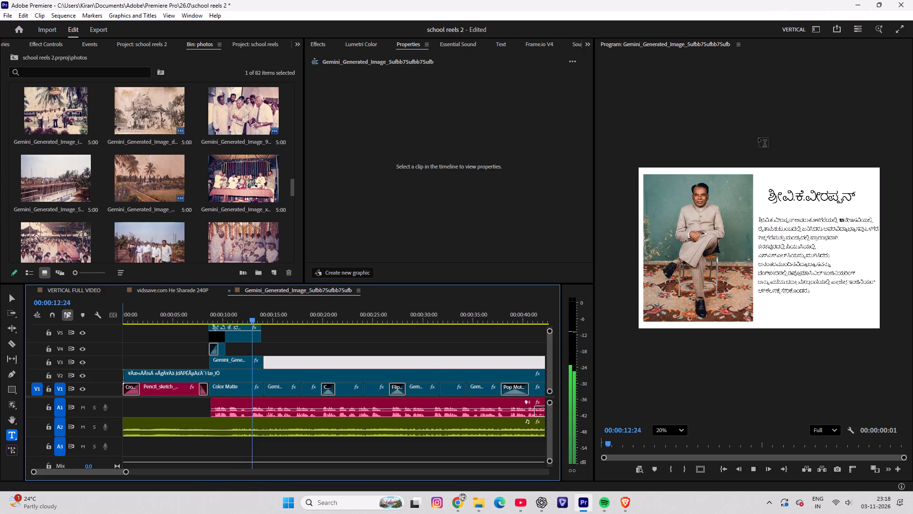
click(896, 31)
key(space)
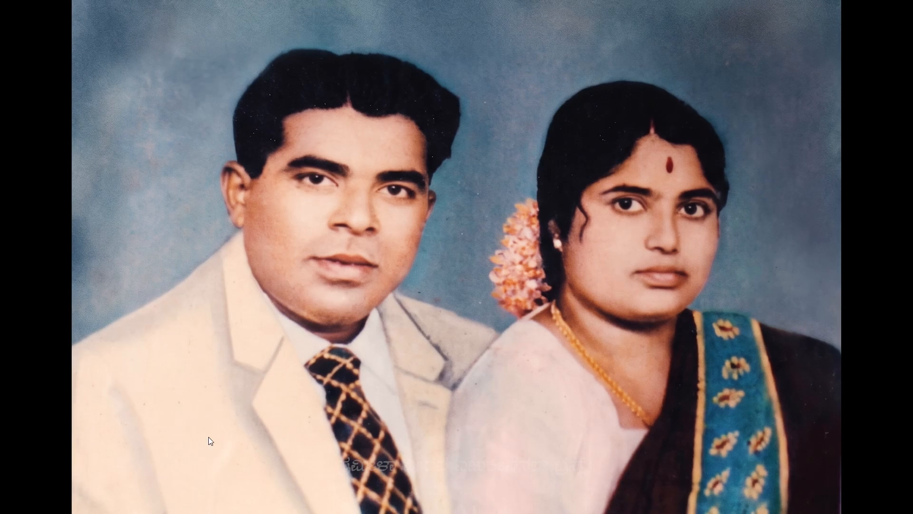
key(Escape)
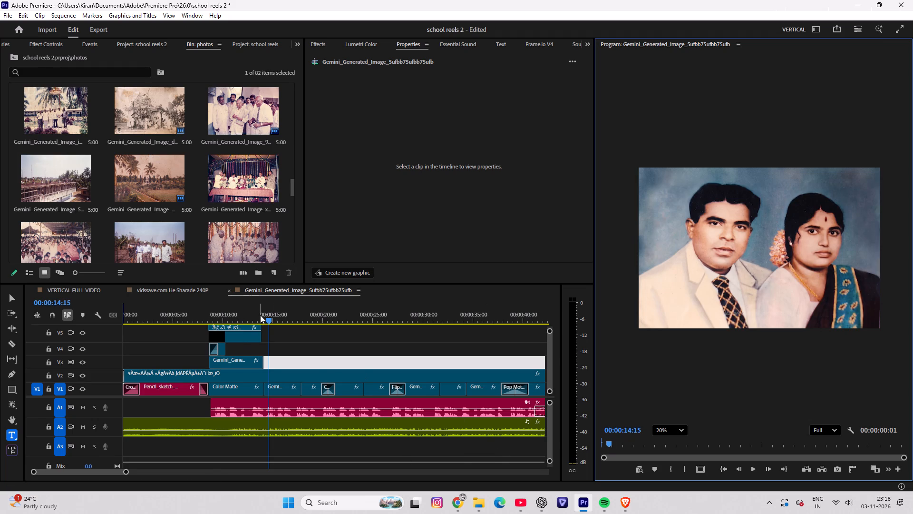
drag(260, 315, 214, 312)
key(space)
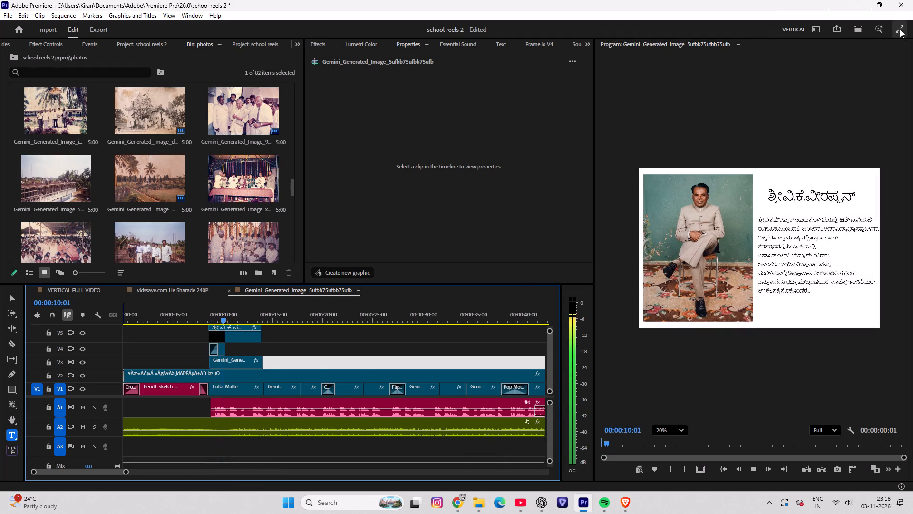
click(900, 29)
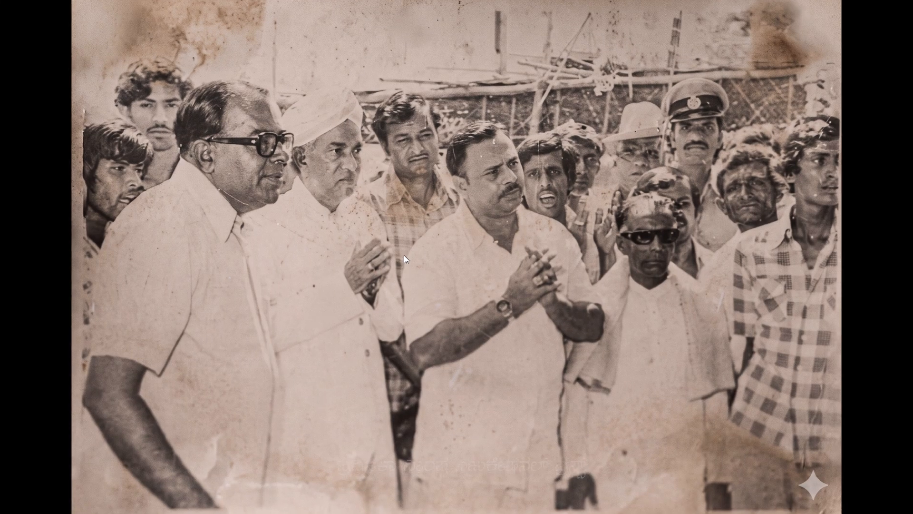
key(space)
key(Escape)
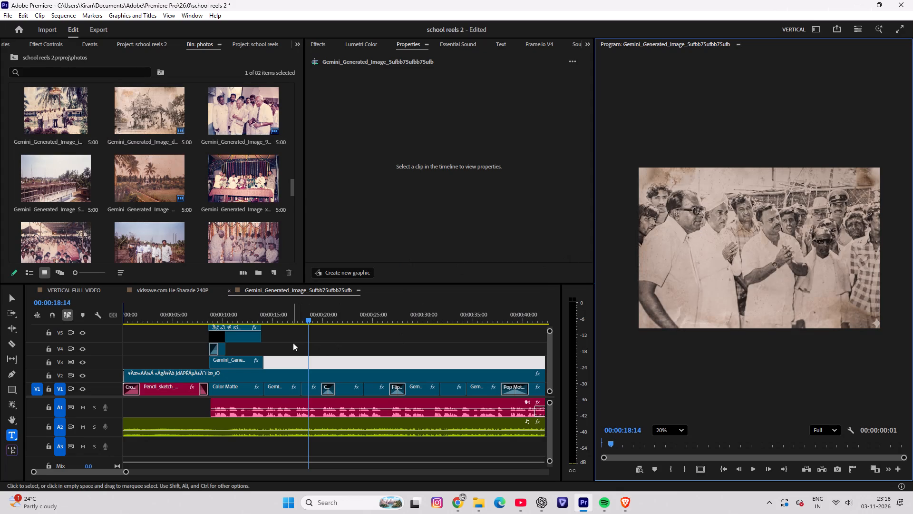
Delete the group photo with folded hands after the couple portrait, and shift the couple portrait later to meet the next photo.
click(288, 392)
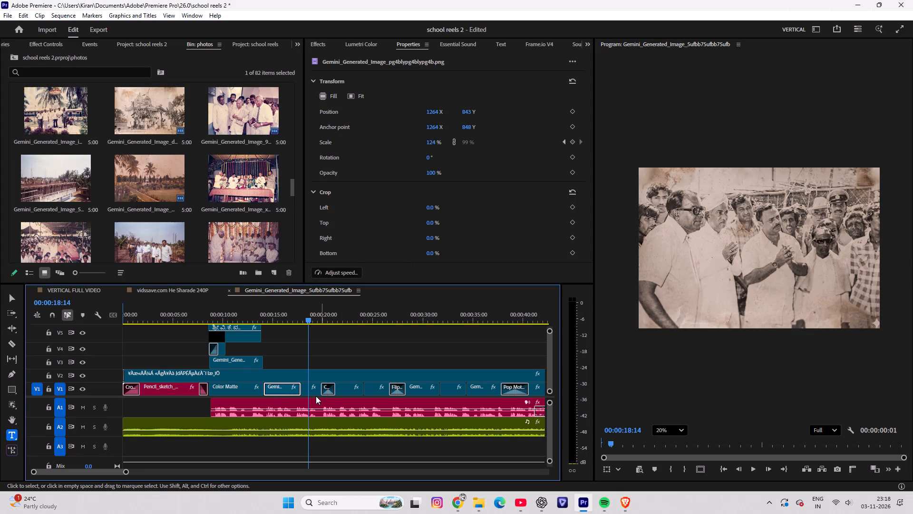
click(314, 392)
key(BackSpace)
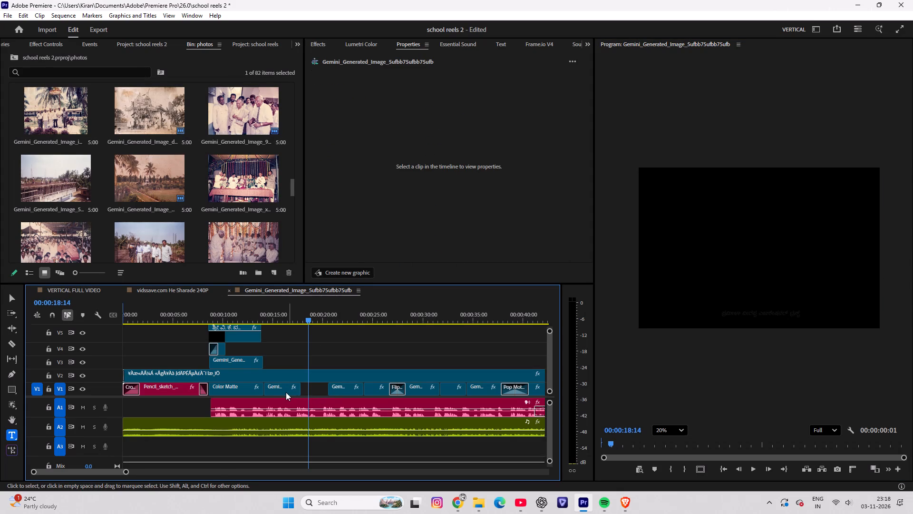
drag(280, 392, 307, 389)
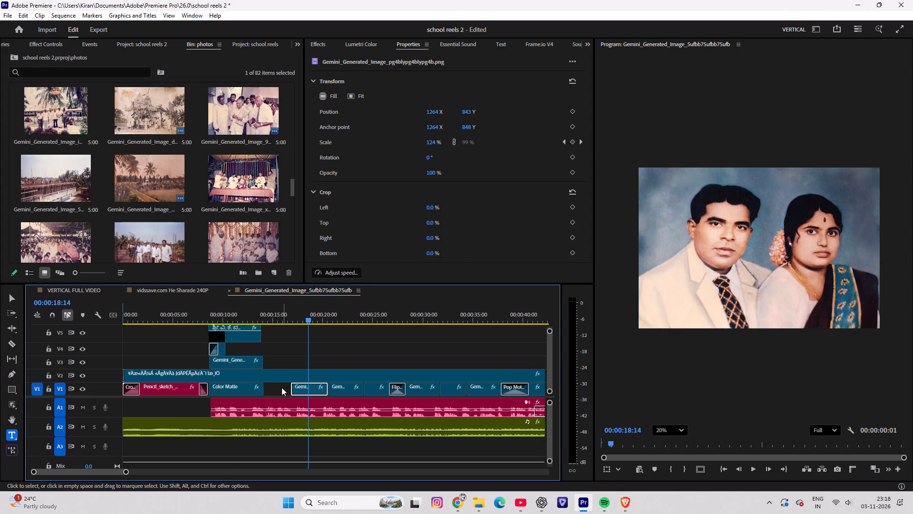
Extend the white Color Matte, the Kannada text graphic, the Adjustment Layer and the seated portrait clip to the start of the couple portrait.
drag(263, 385, 296, 384)
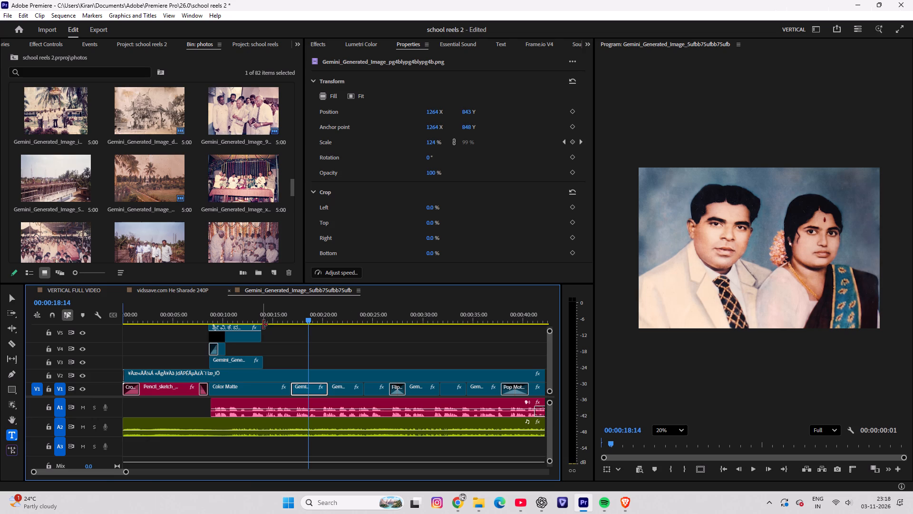
drag(262, 325, 291, 325)
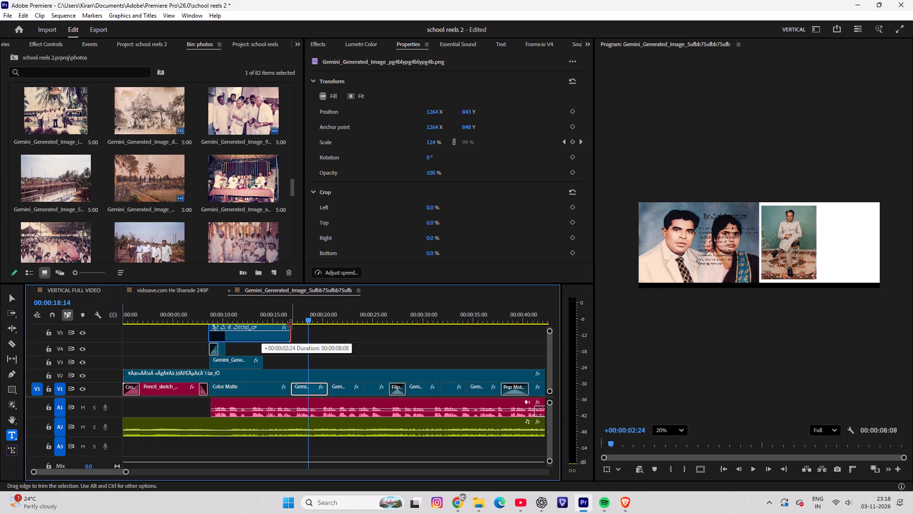
drag(291, 325, 291, 325)
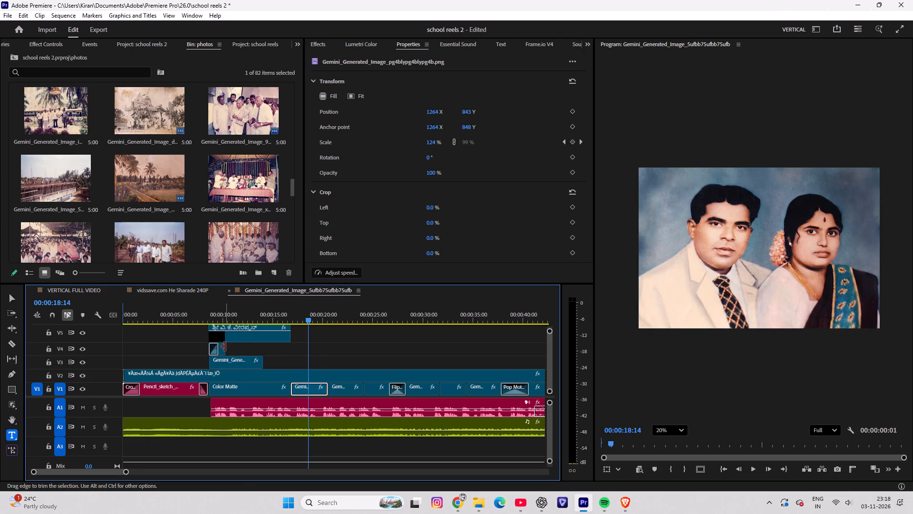
drag(229, 346, 291, 344)
drag(262, 360, 291, 358)
click(287, 347)
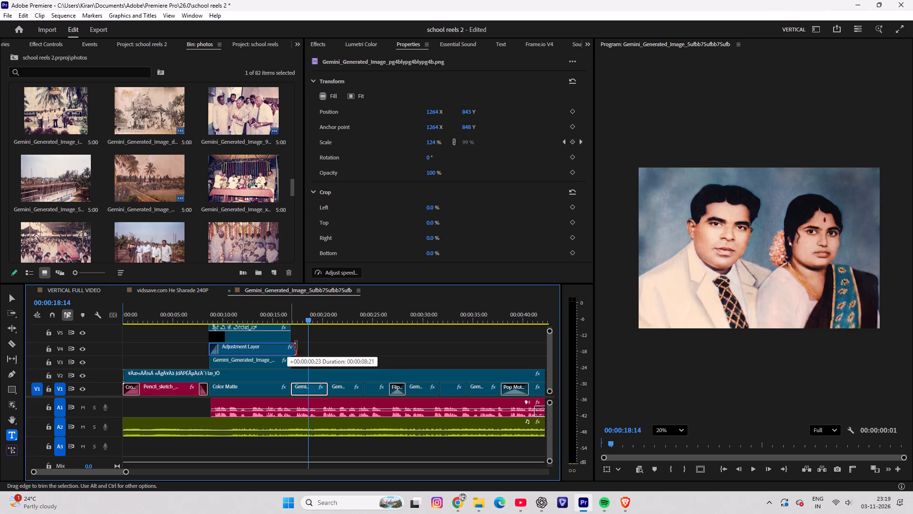
Play back the extended opening portrait and text through the couple portrait and following photos, reviewing it full screen.
drag(273, 317, 209, 313)
key(space)
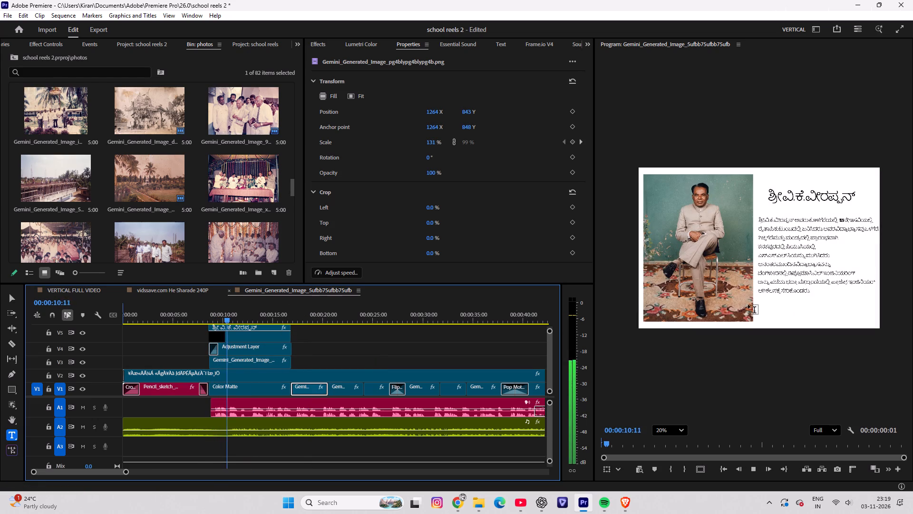
click(895, 34)
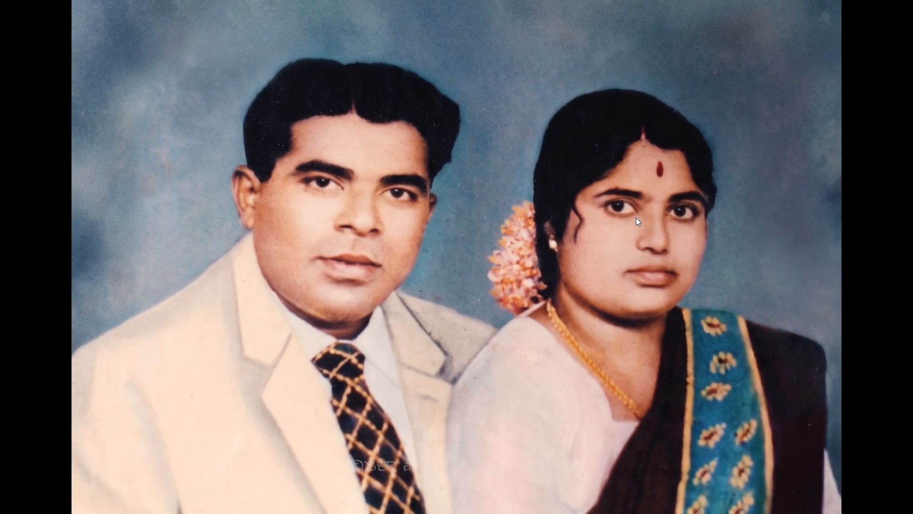
key(space)
key(Escape)
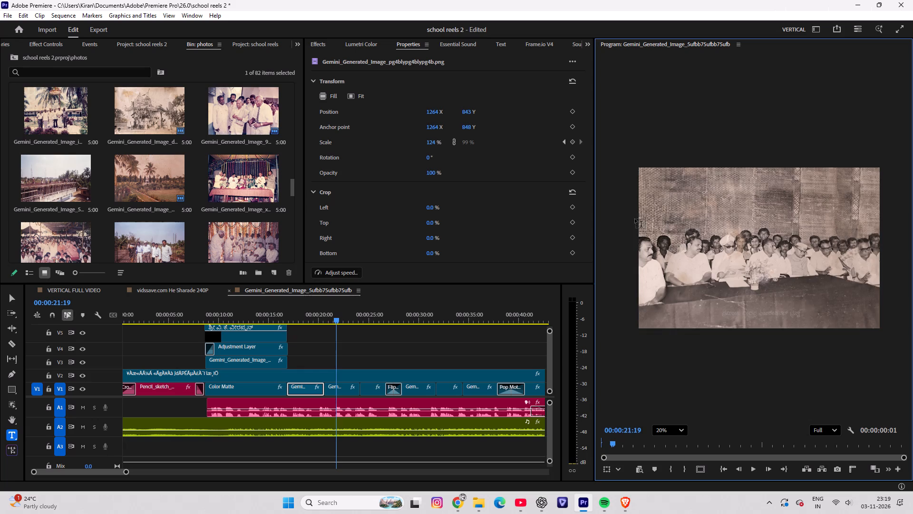
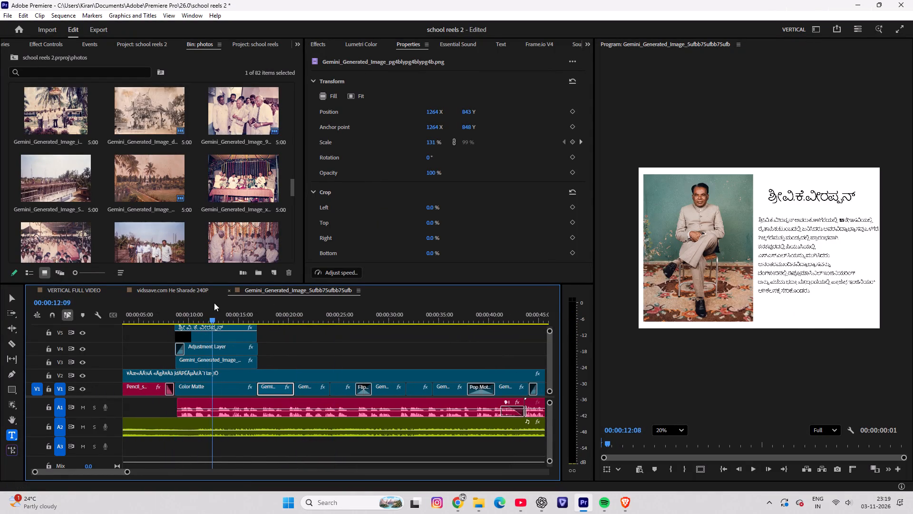
Play back the opening seated portrait with its heading and biography from the end of the preceding sketch clip.
drag(214, 303, 212, 313)
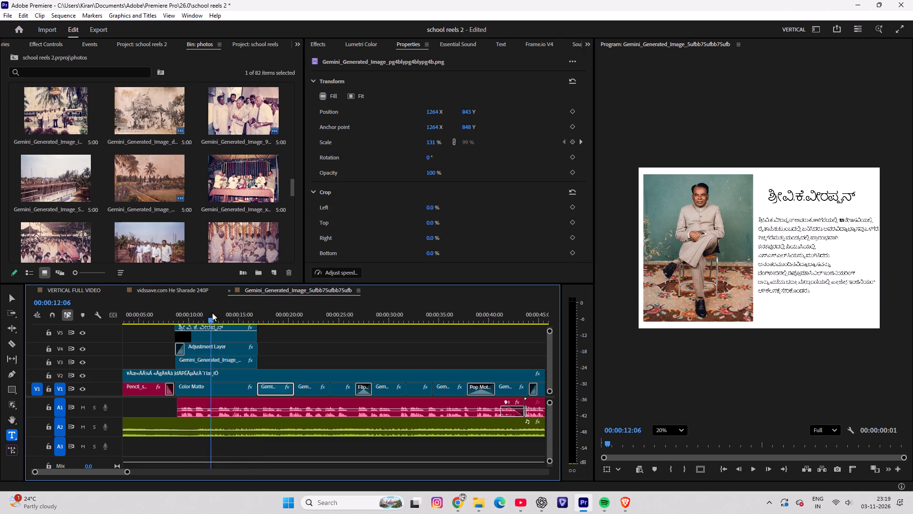
drag(212, 313, 168, 320)
key(space)
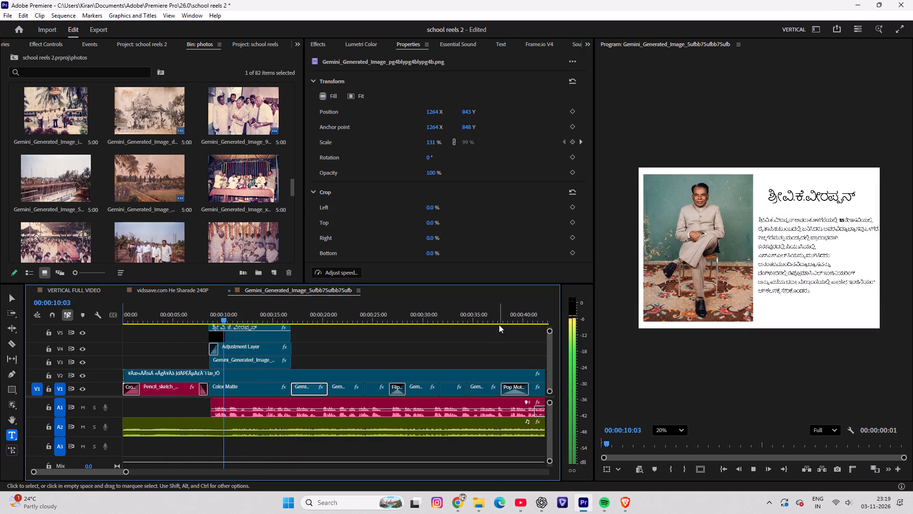
right_drag(174, 293, 0, 306)
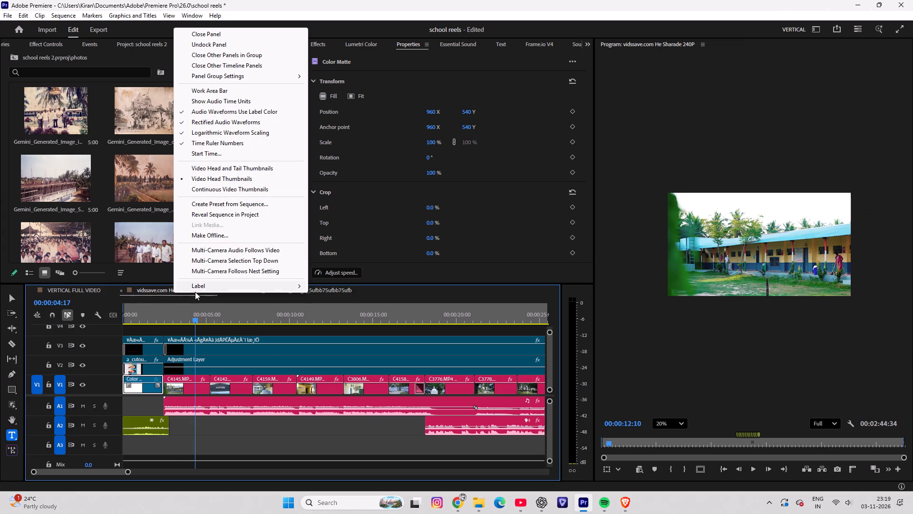
click(326, 292)
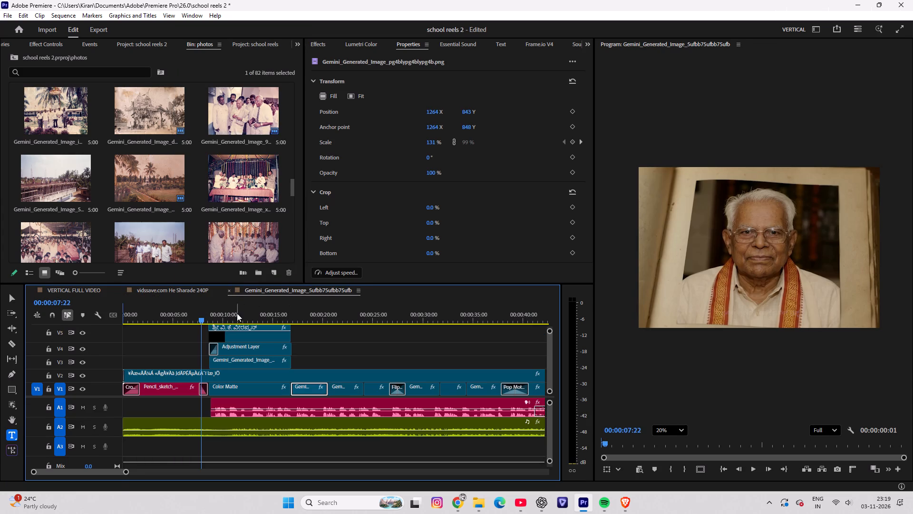
Extend the ends of the Adjustment Layer and Kannada text graphic to the couple portrait's start at about 00:00:16:22, and save the project.
key(ctrl+z)
drag(209, 316, 293, 304)
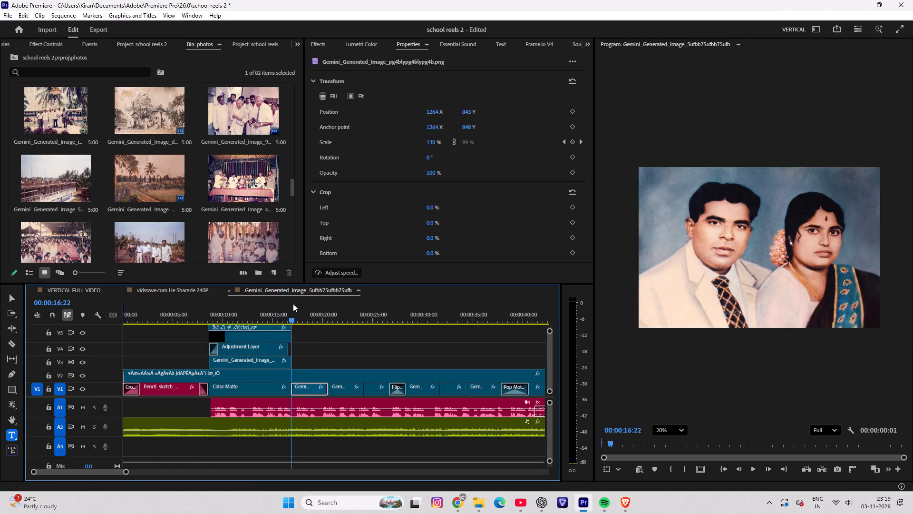
drag(293, 304, 292, 305)
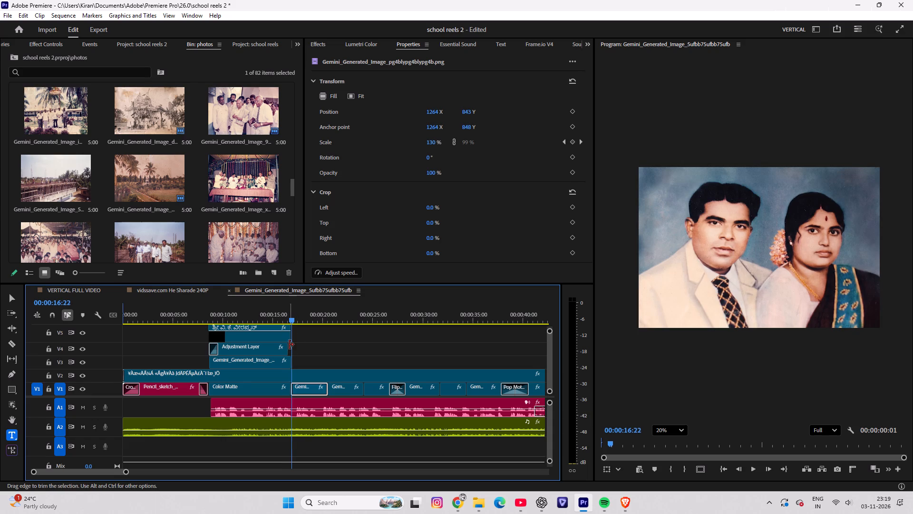
drag(287, 347, 293, 346)
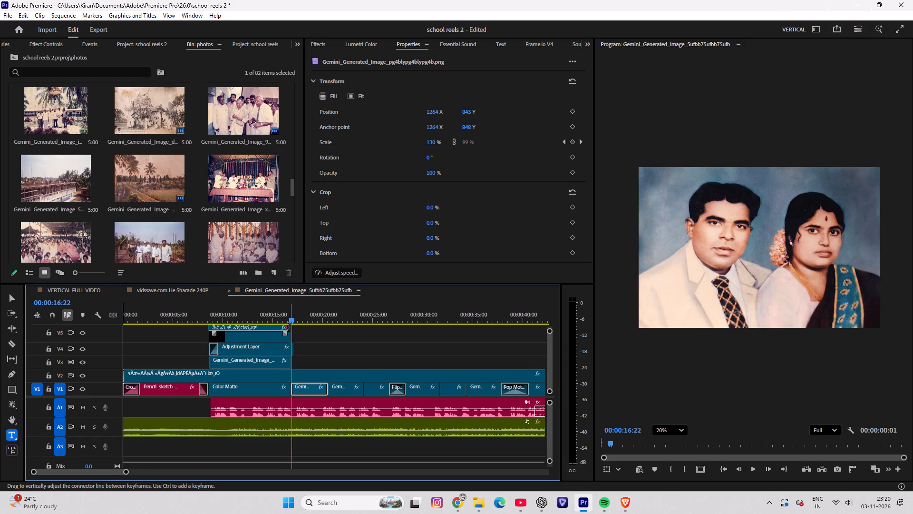
click(290, 327)
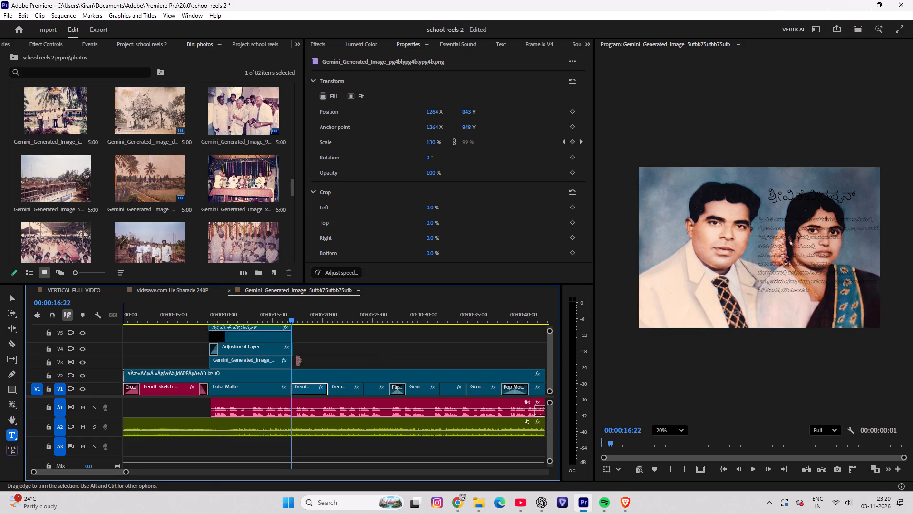
click(293, 346)
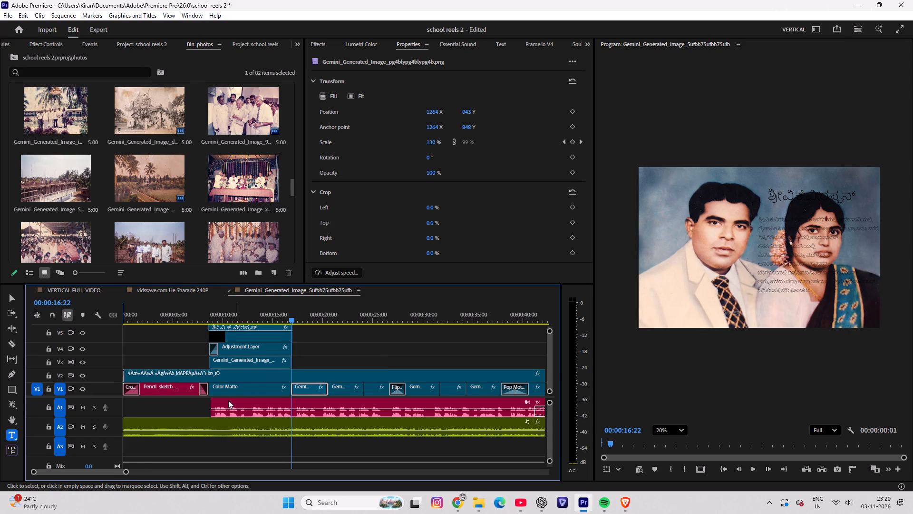
key(ctrl+s)
key(ctrl+s)
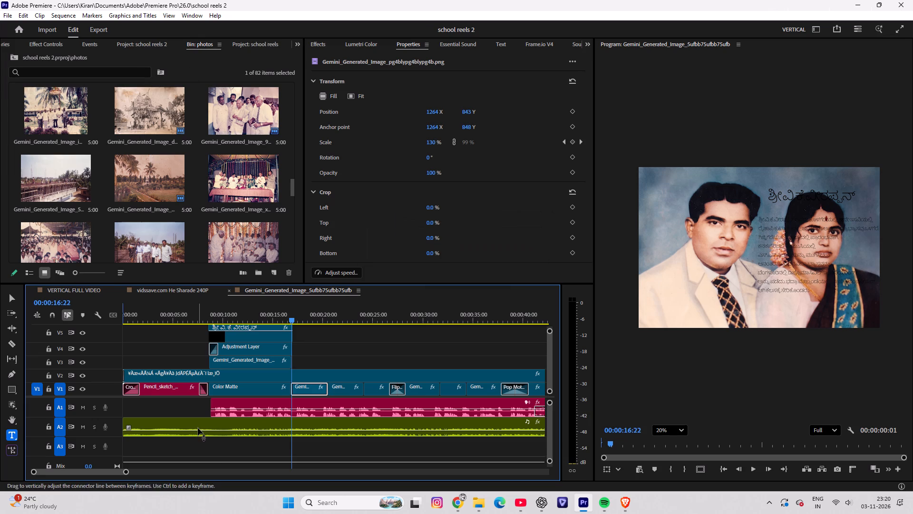
key(ctrl+s)
Play back the sequence from the beginning through the opening portrait into the couple portrait, reviewing it full screen.
drag(286, 308, 3, 313)
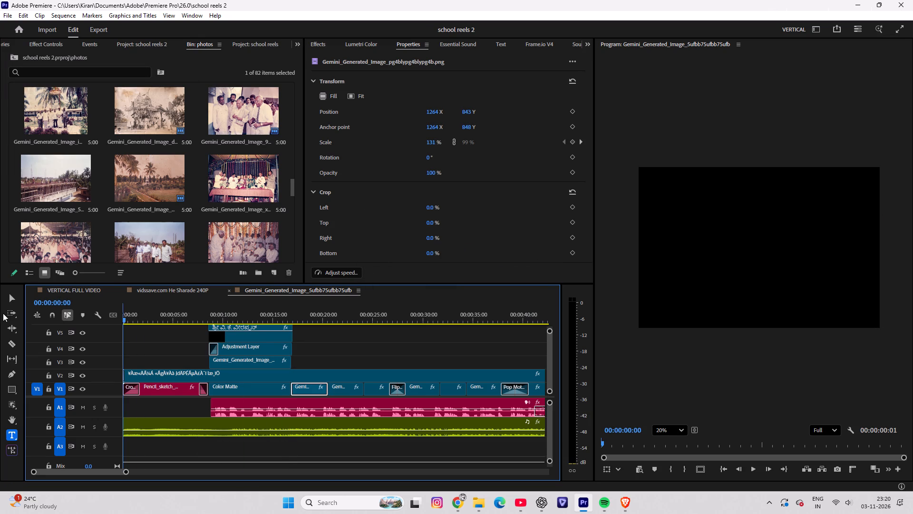
drag(3, 313, 3, 313)
key(space)
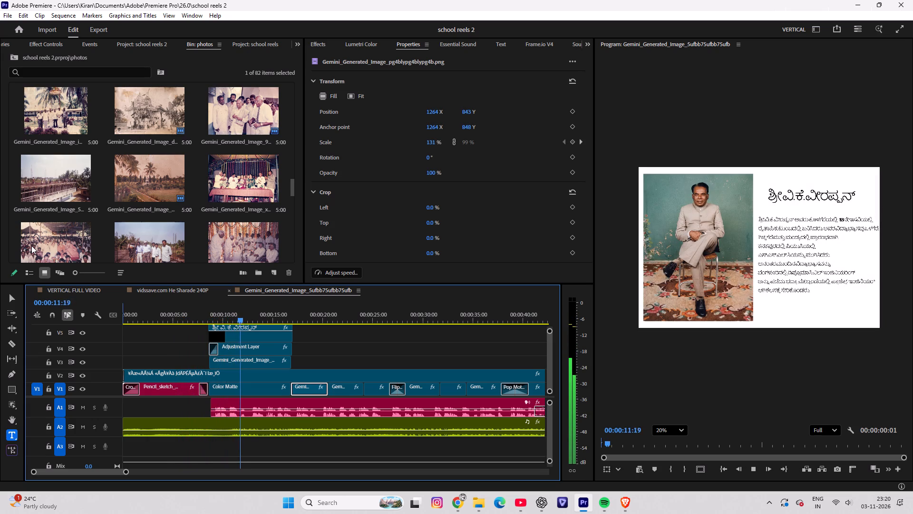
key(space)
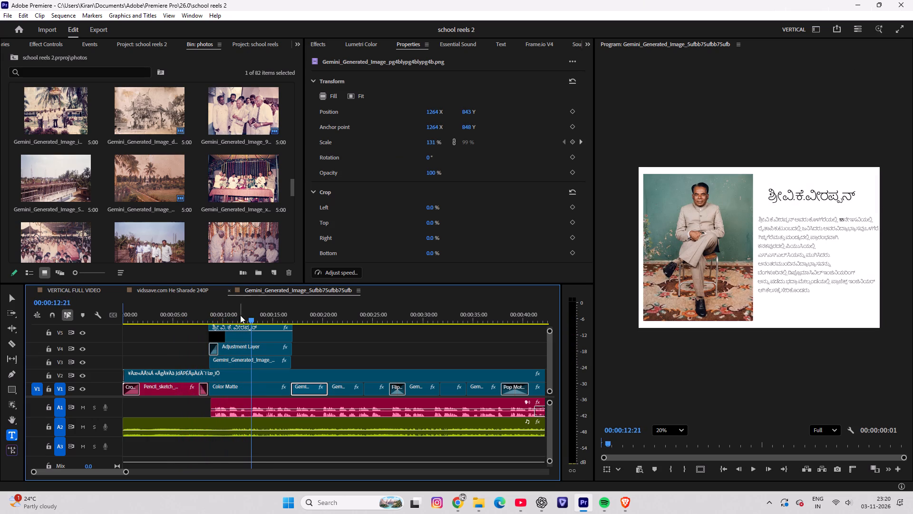
drag(237, 315, 0, 313)
click(897, 27)
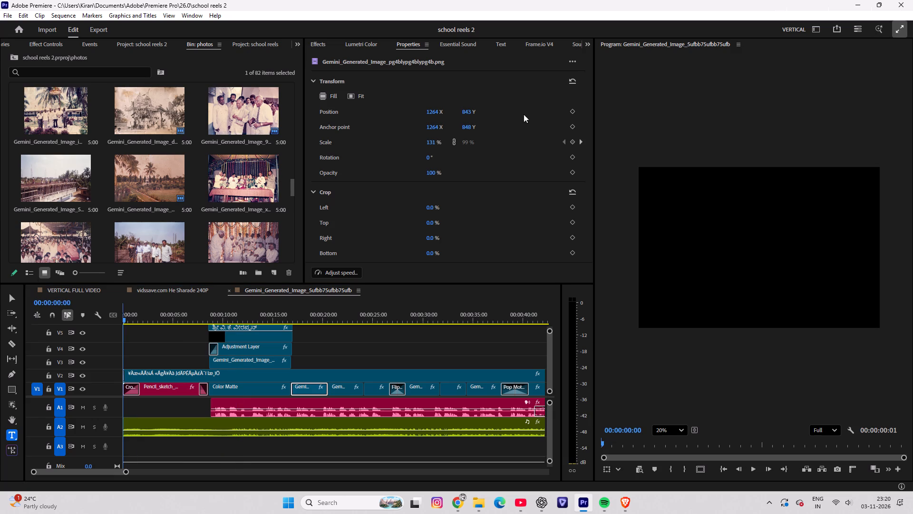
key(space)
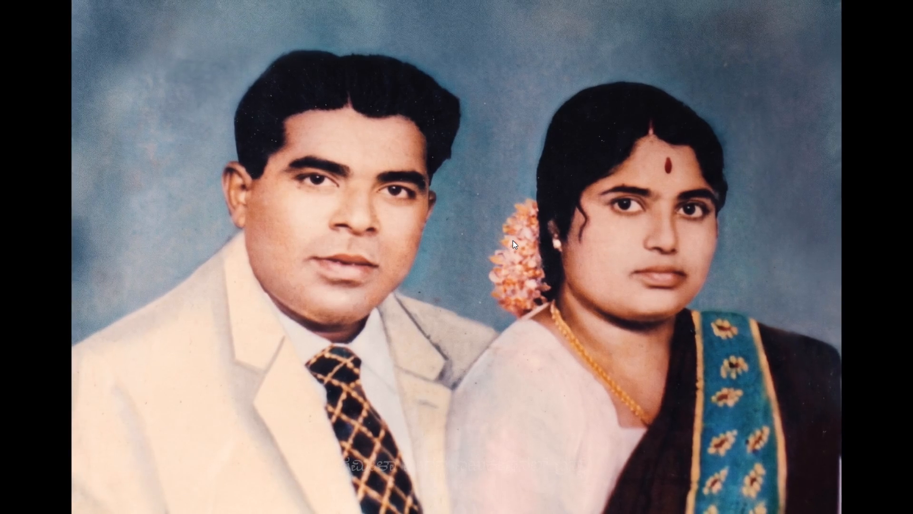
key(space)
key(Escape)
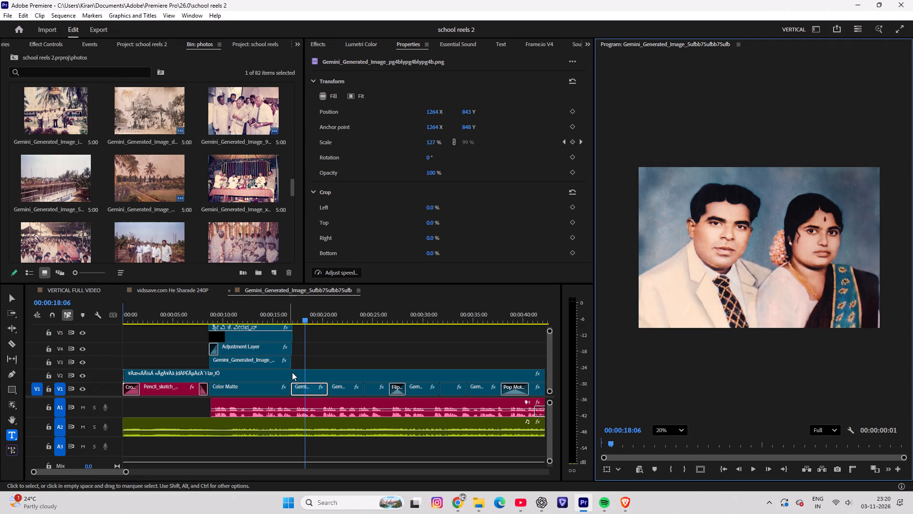
Trim the ends of the Adjustment Layer and Kannada text graphic back to about 00:00:16:21 so they clear the couple portrait.
drag(303, 316, 291, 317)
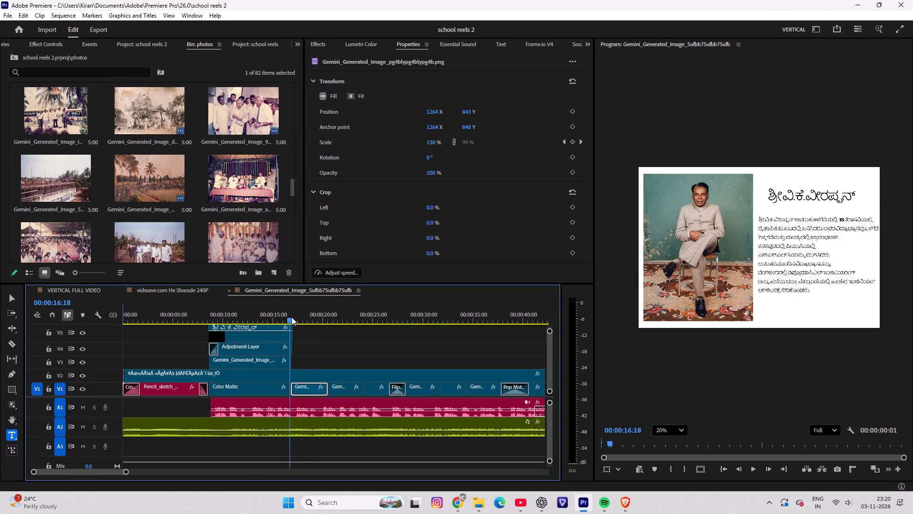
drag(291, 317, 292, 317)
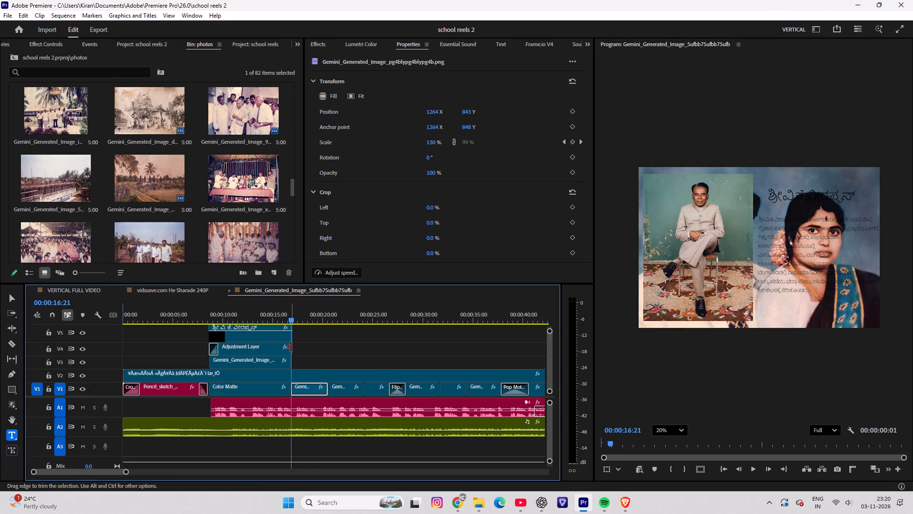
click(291, 346)
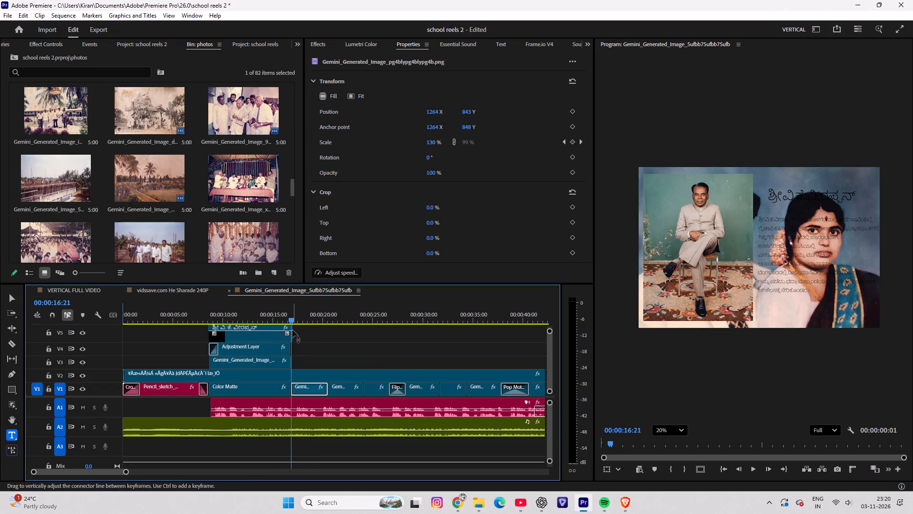
click(291, 327)
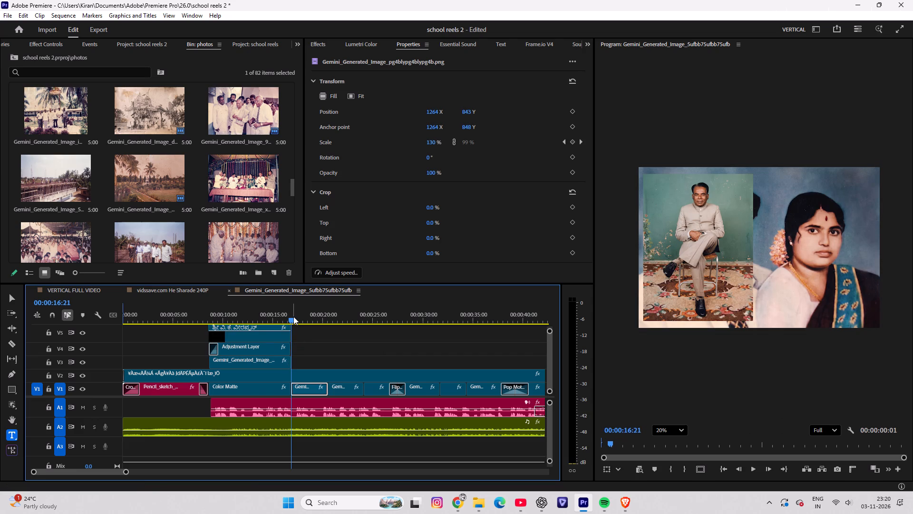
click(293, 316)
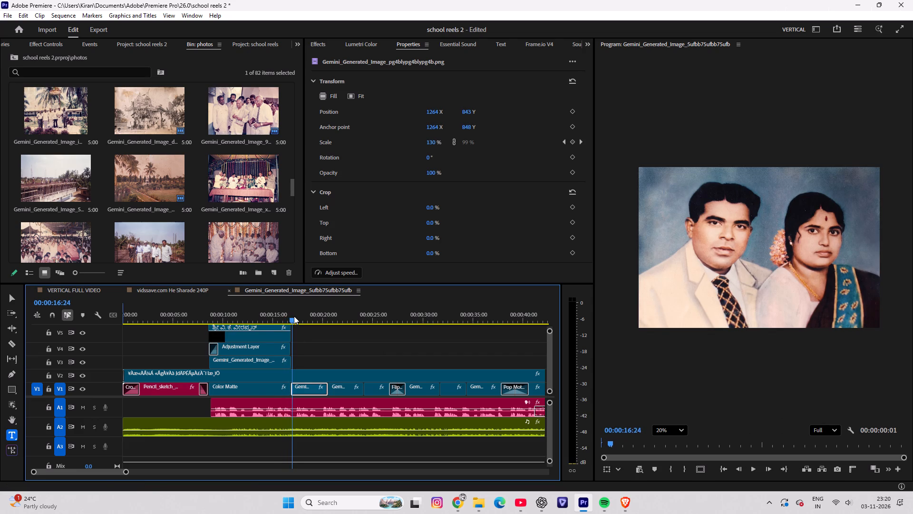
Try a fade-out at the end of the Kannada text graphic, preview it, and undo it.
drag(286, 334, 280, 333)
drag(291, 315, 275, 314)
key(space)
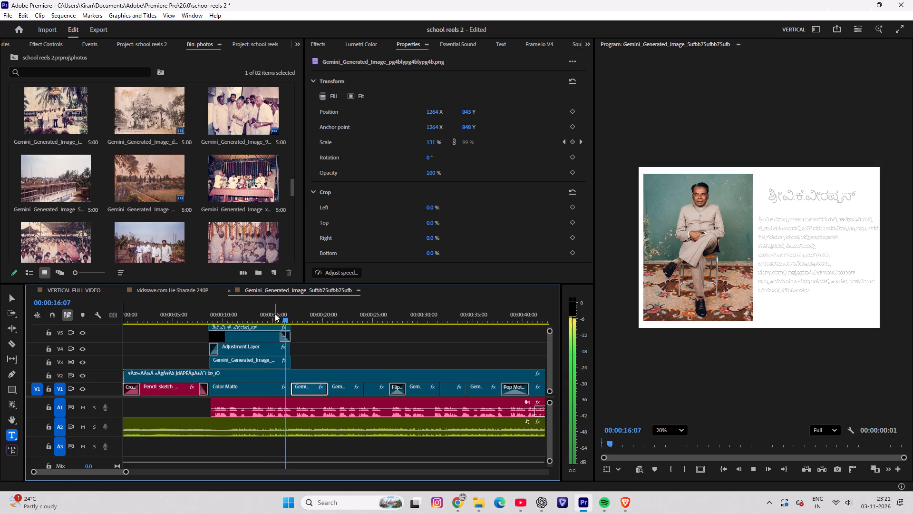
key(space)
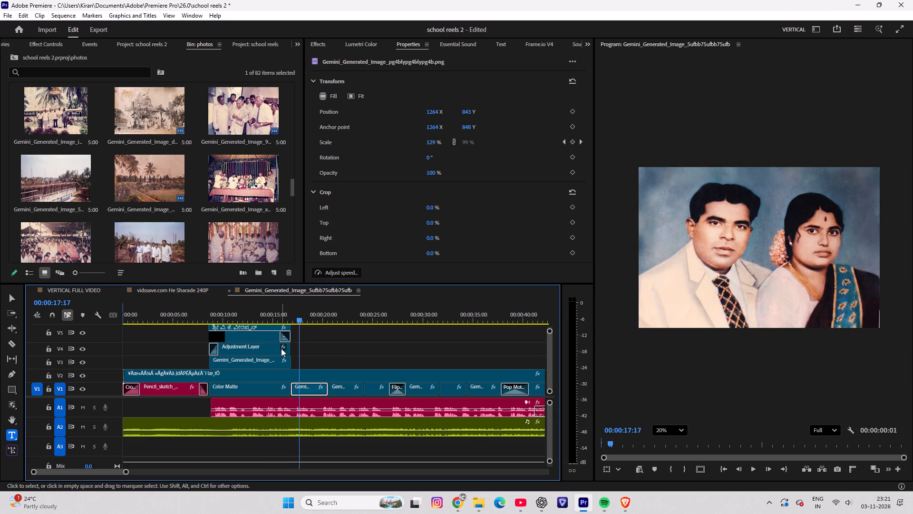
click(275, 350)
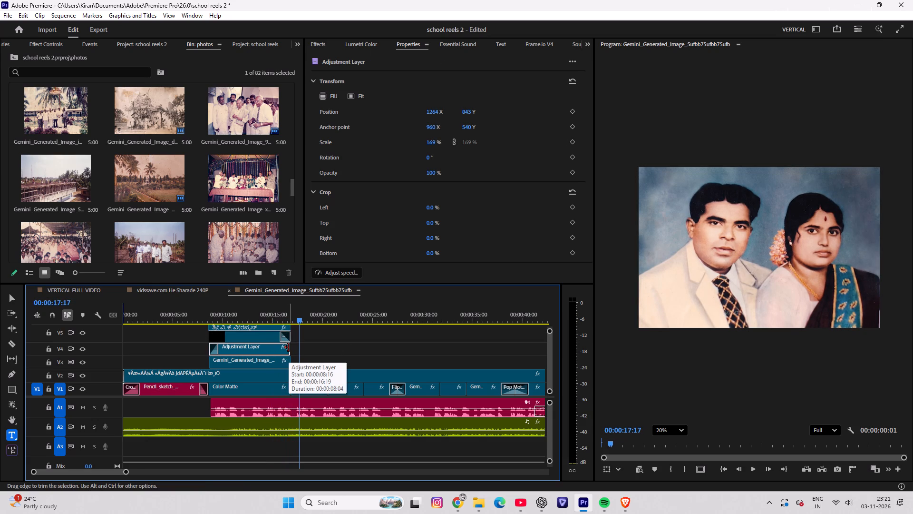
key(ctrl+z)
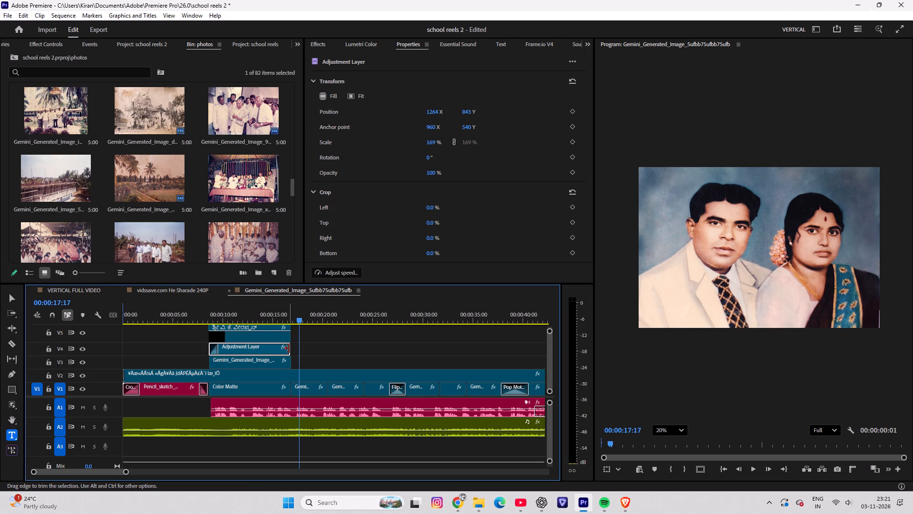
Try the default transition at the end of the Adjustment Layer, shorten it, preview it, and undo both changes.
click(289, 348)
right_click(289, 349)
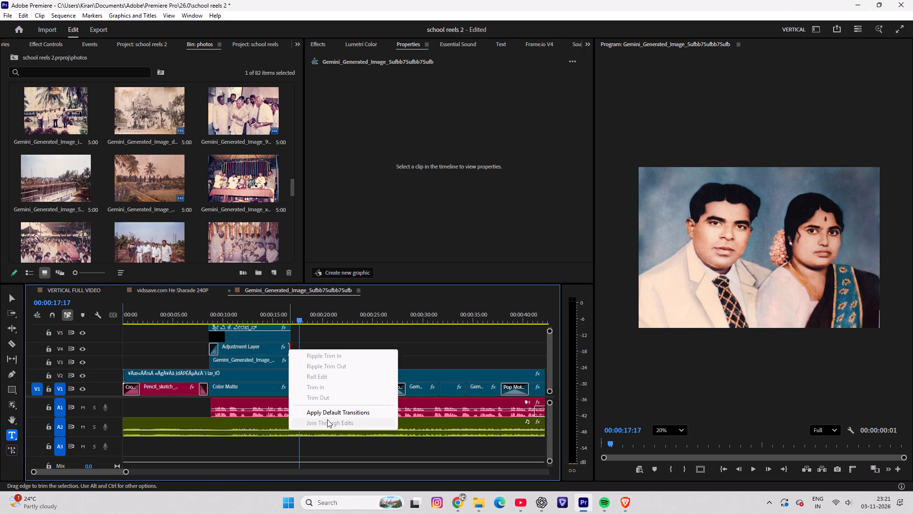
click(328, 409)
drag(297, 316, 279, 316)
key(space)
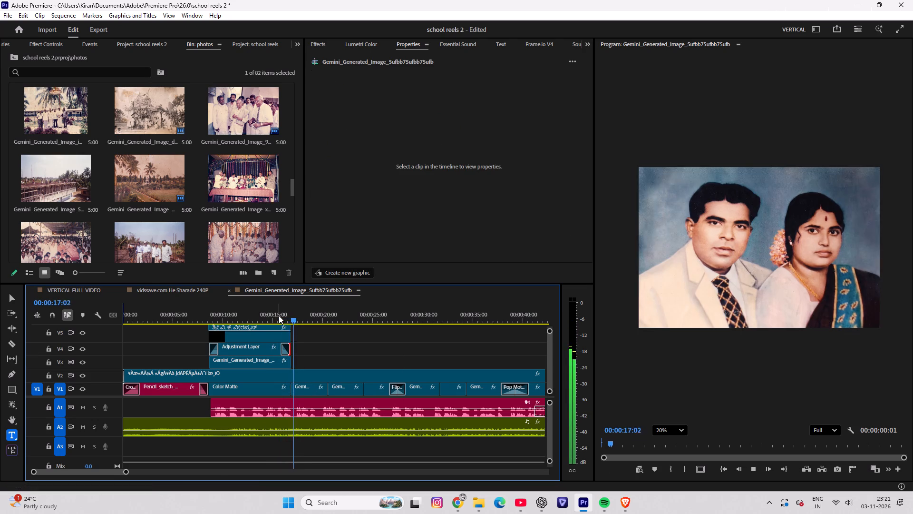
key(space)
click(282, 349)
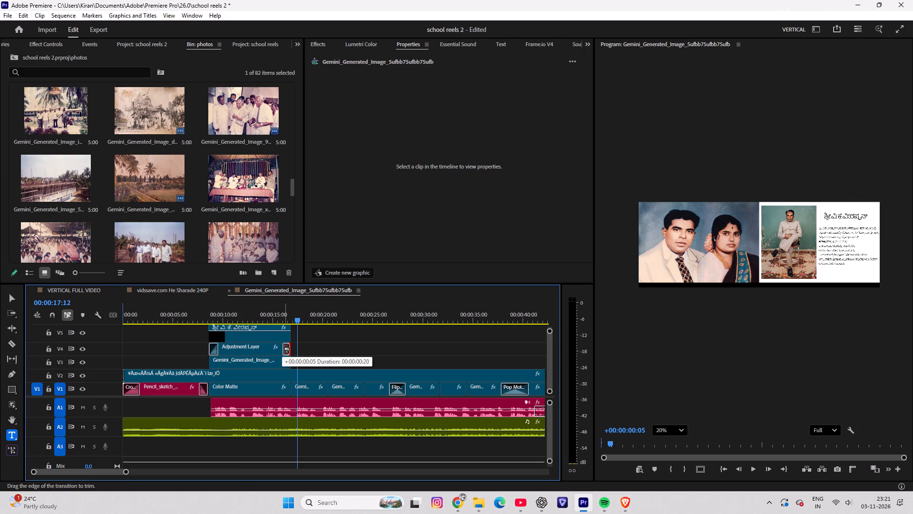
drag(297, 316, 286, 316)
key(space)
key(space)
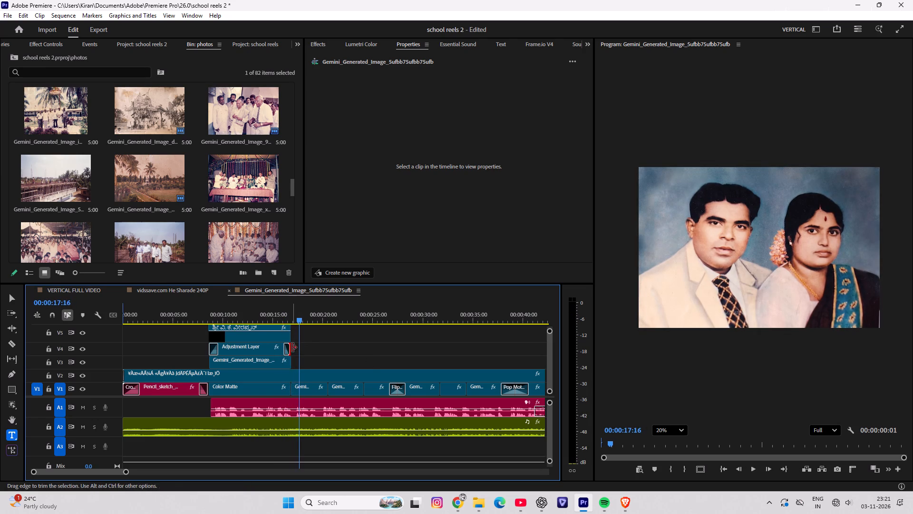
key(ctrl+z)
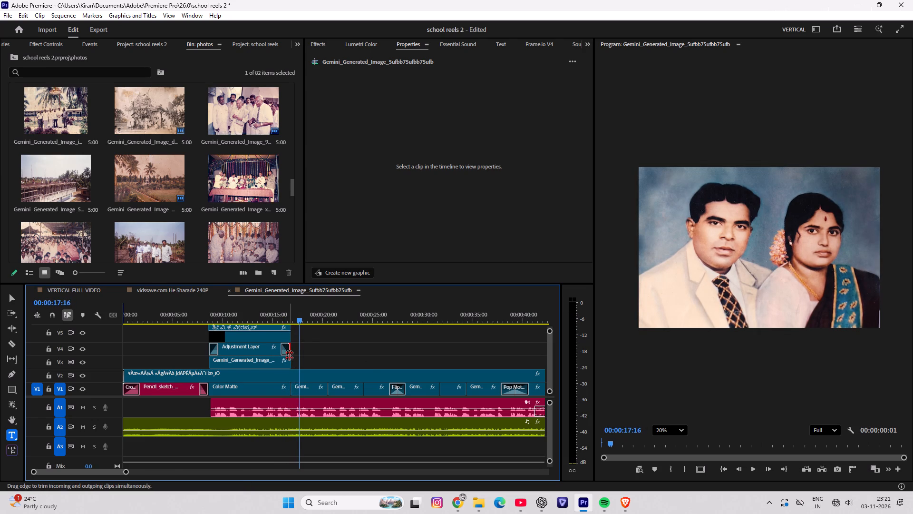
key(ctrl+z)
Apply the default transition at the start of the couple portrait after the Color Matte, and shorten it.
drag(299, 321, 294, 321)
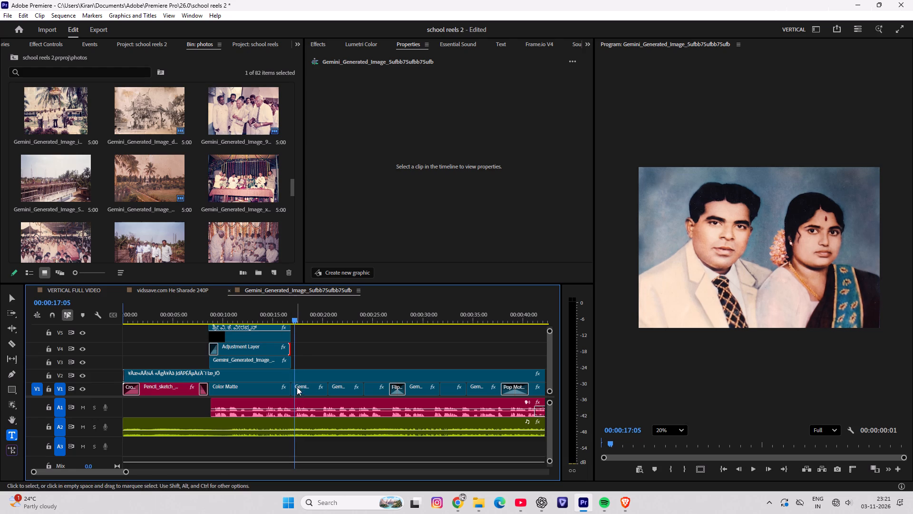
right_click(292, 388)
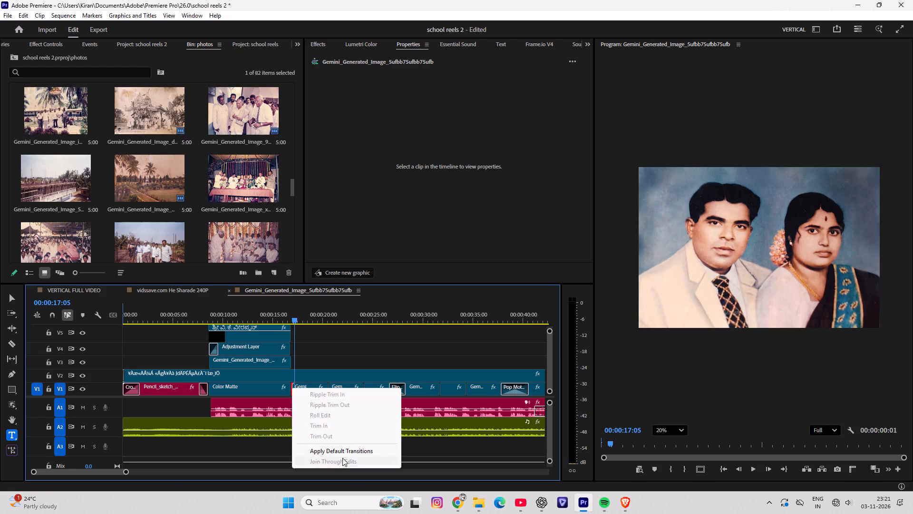
click(340, 450)
click(295, 389)
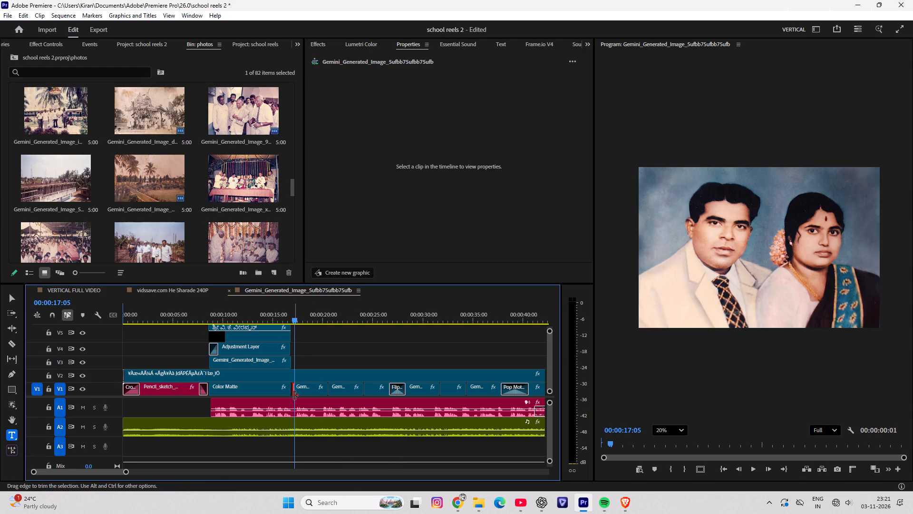
Undo the shortening, try resizing the transition before the couple portrait again, undo back to a plain cut, and preview it.
key(ctrl+z)
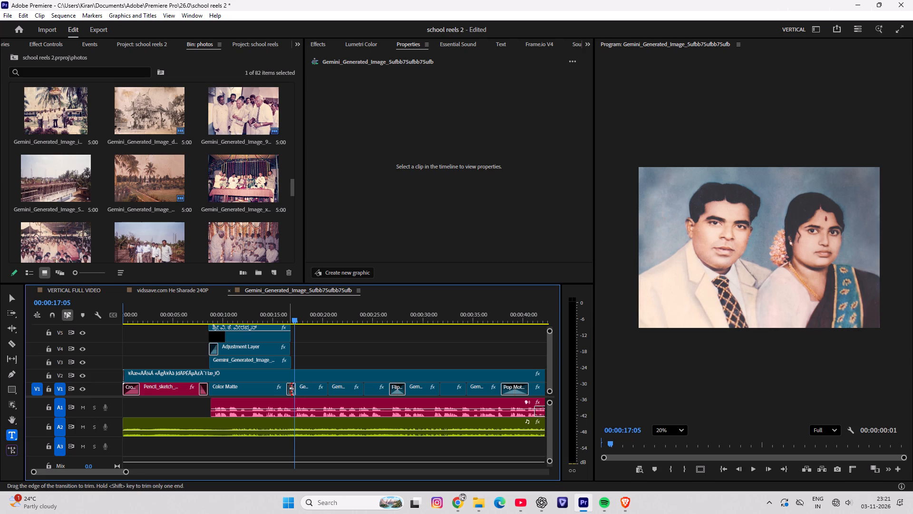
drag(288, 388, 296, 388)
key(ctrl+z)
key(ctrl+z)
drag(298, 322, 286, 322)
key(space)
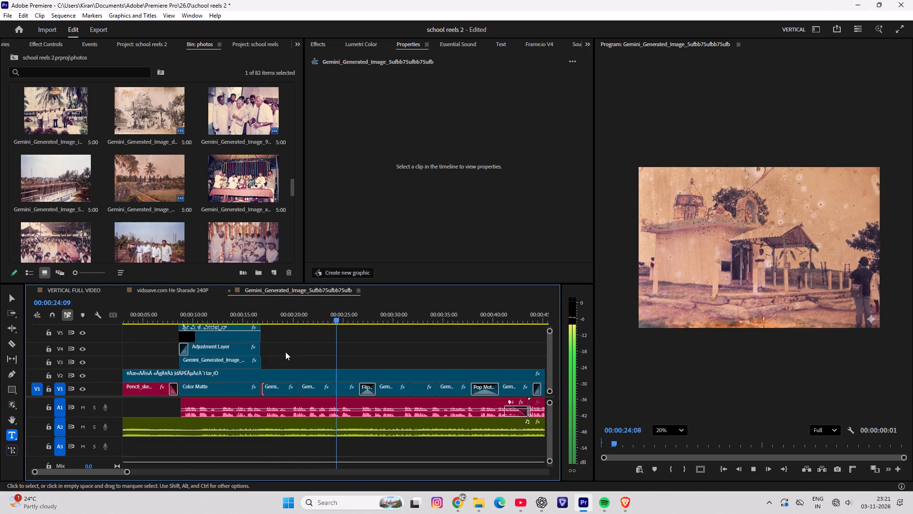
key(space)
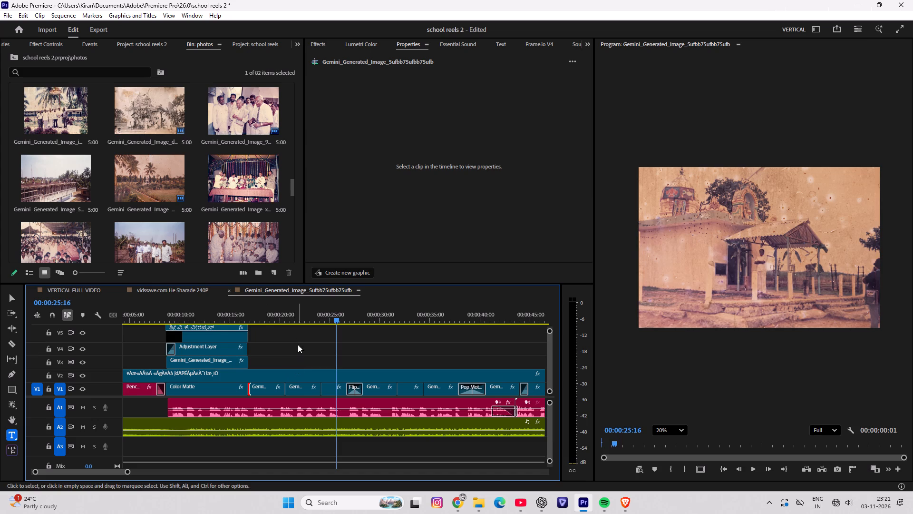
Switch to the Selection tool and mark the In point at the very start of the sequence, 00:00:00:00.
drag(301, 319, 0, 314)
key(i)
key(space)
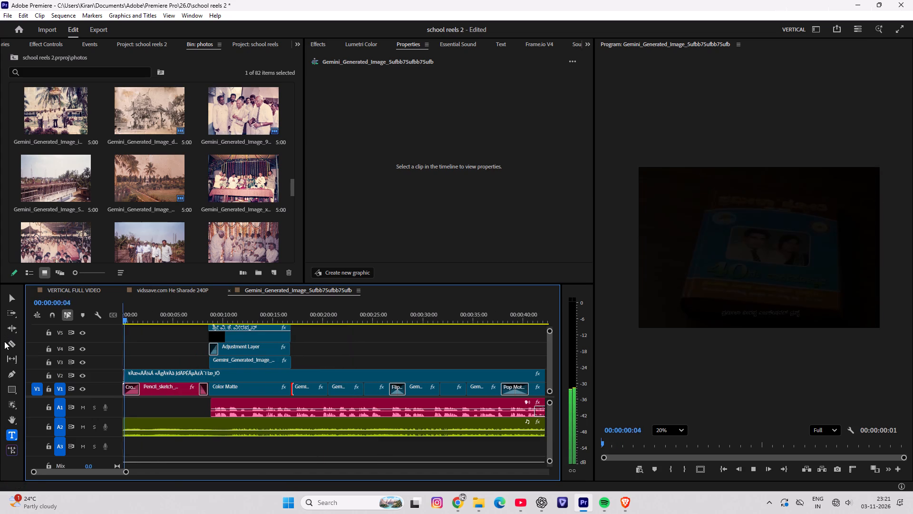
key(space)
drag(127, 317, 70, 318)
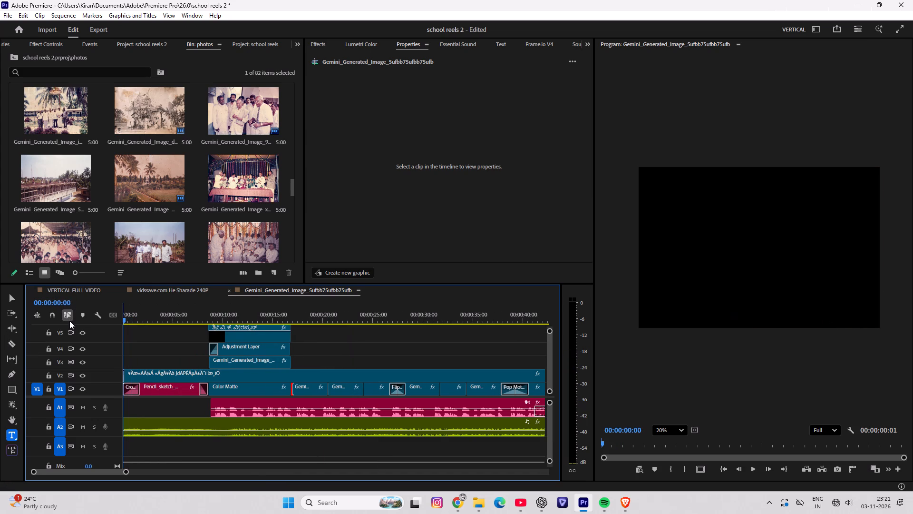
key(i)
key(i)
key(i)
click(10, 293)
key(i)
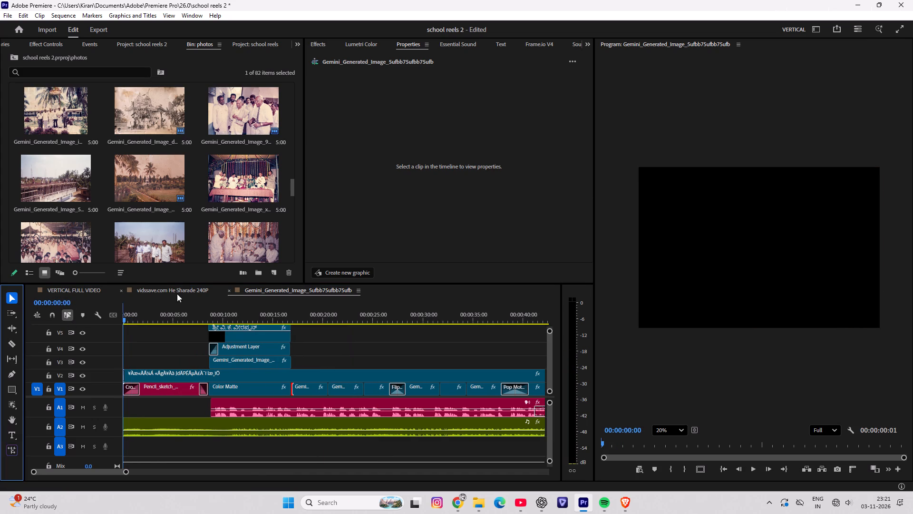
drag(135, 322, 120, 321)
text(iii)
text(iiii)
key(i)
key(i)
key(i)
key(i)
drag(131, 318, 112, 314)
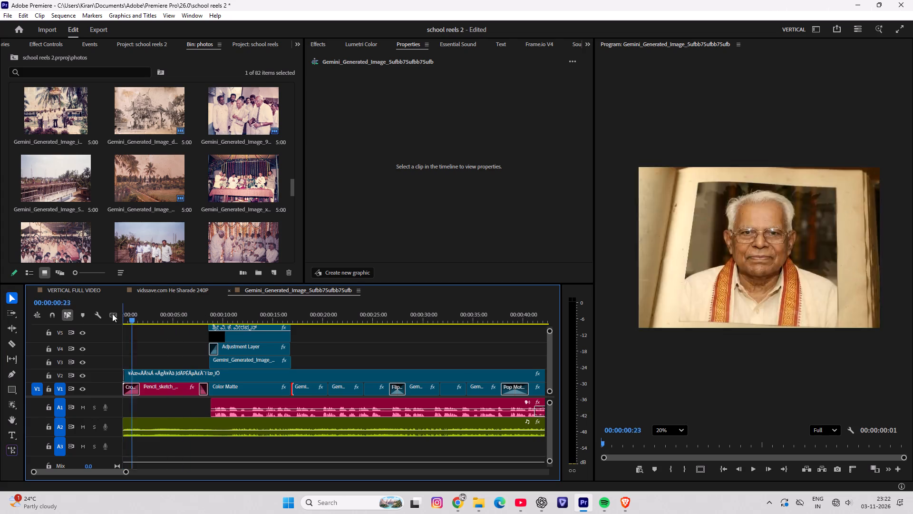
drag(112, 314, 76, 315)
text(ii)
key(i)
key(i)
key(i)
key(i)
key(i)
key(i)
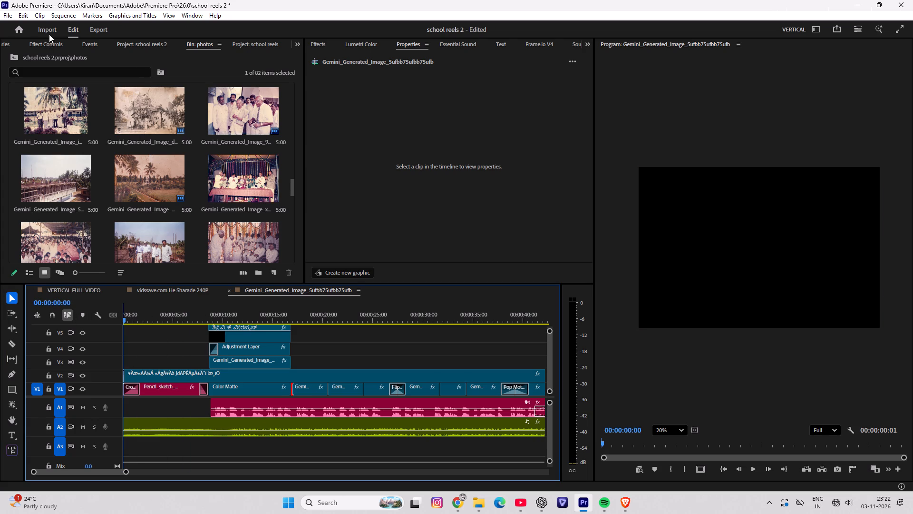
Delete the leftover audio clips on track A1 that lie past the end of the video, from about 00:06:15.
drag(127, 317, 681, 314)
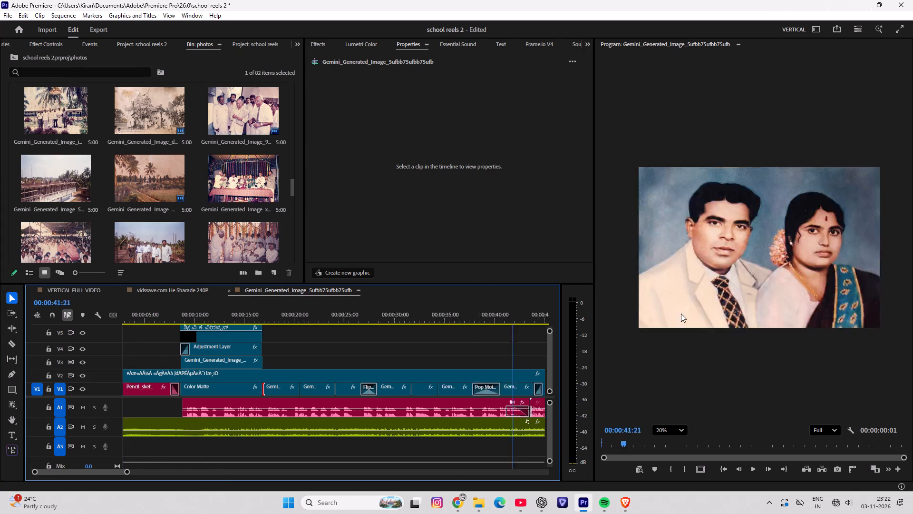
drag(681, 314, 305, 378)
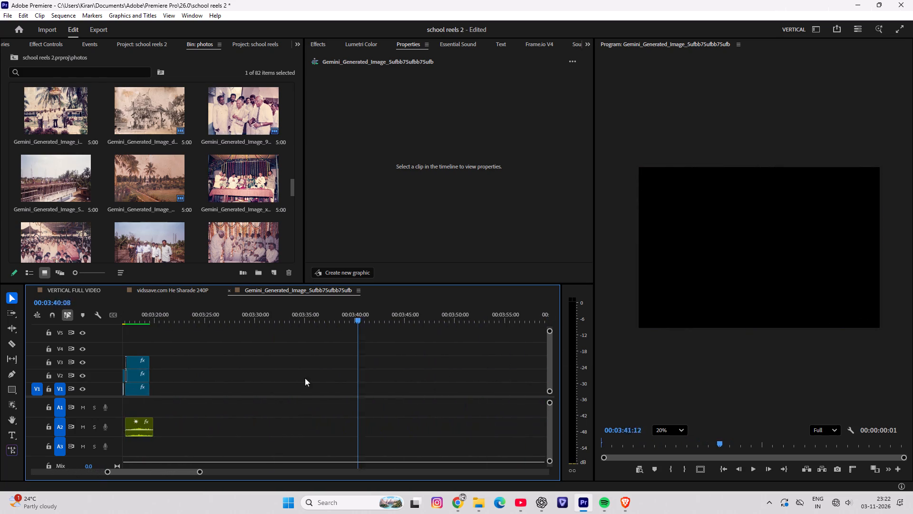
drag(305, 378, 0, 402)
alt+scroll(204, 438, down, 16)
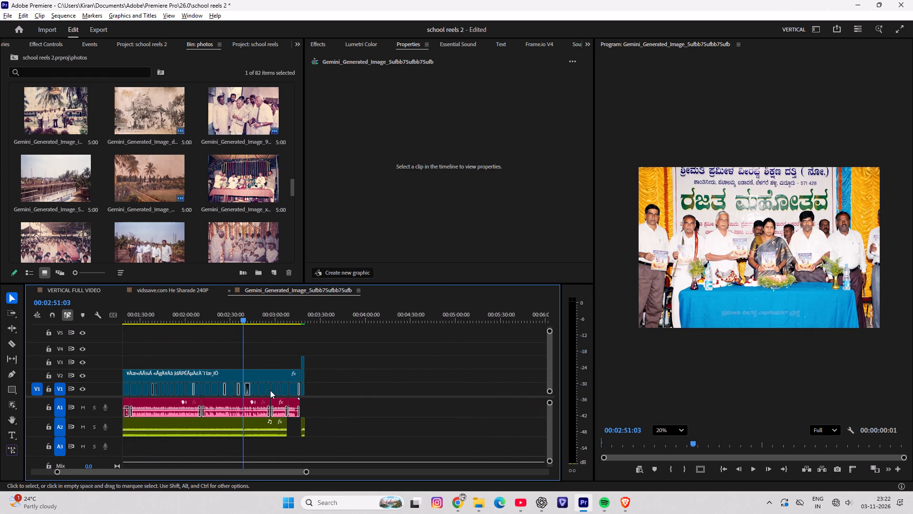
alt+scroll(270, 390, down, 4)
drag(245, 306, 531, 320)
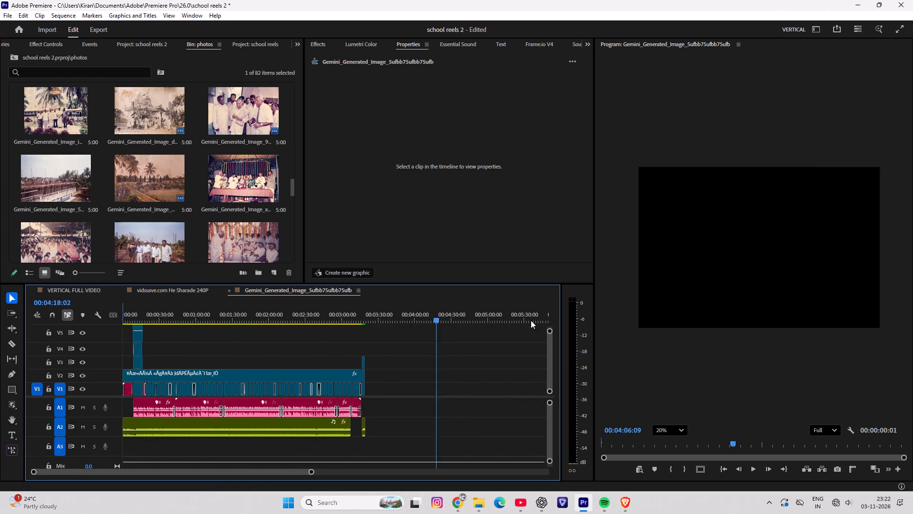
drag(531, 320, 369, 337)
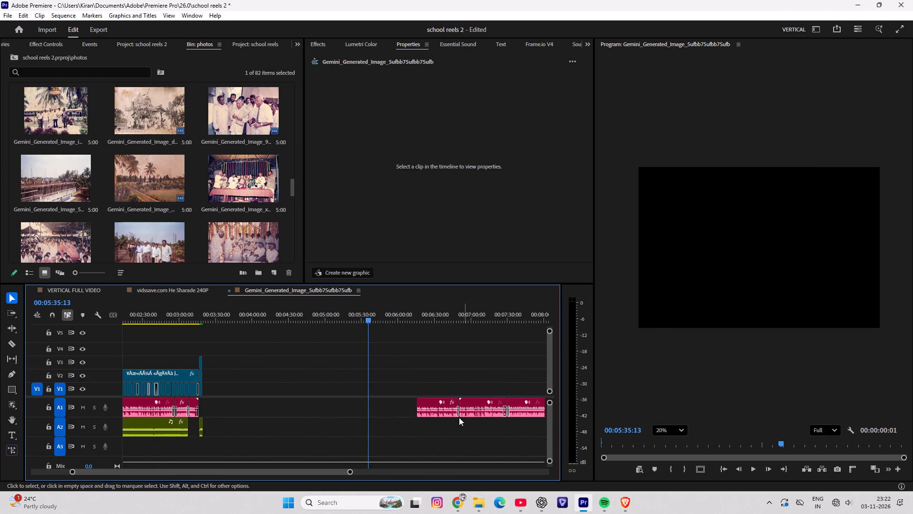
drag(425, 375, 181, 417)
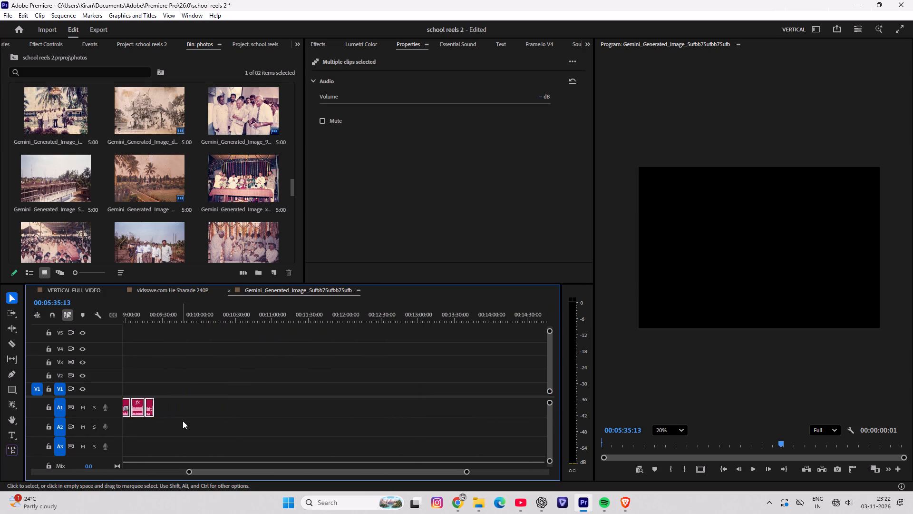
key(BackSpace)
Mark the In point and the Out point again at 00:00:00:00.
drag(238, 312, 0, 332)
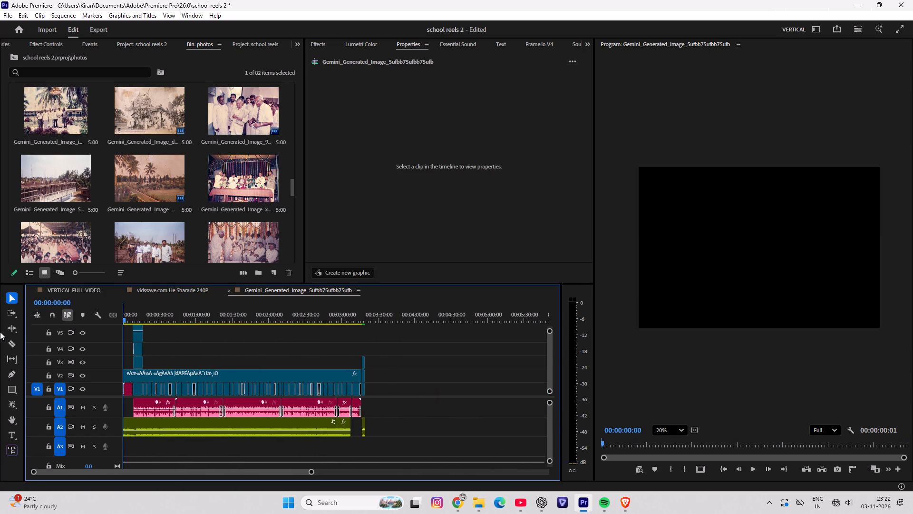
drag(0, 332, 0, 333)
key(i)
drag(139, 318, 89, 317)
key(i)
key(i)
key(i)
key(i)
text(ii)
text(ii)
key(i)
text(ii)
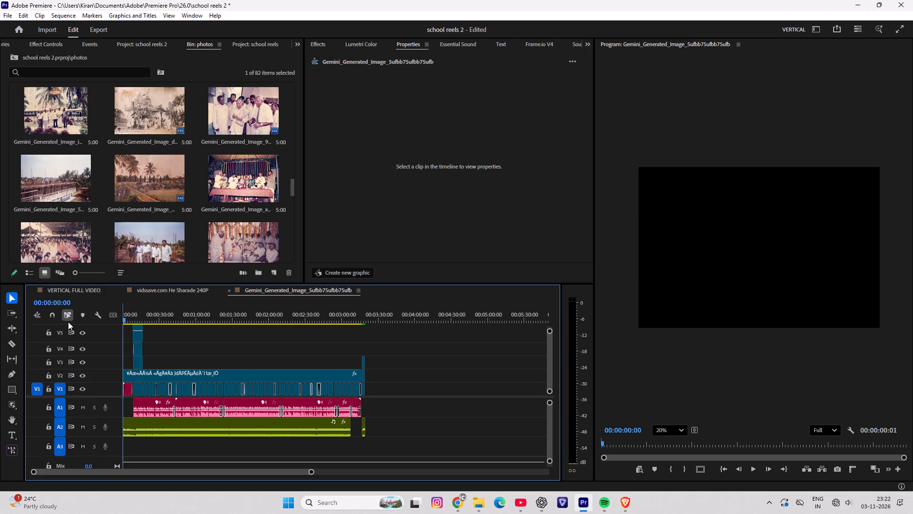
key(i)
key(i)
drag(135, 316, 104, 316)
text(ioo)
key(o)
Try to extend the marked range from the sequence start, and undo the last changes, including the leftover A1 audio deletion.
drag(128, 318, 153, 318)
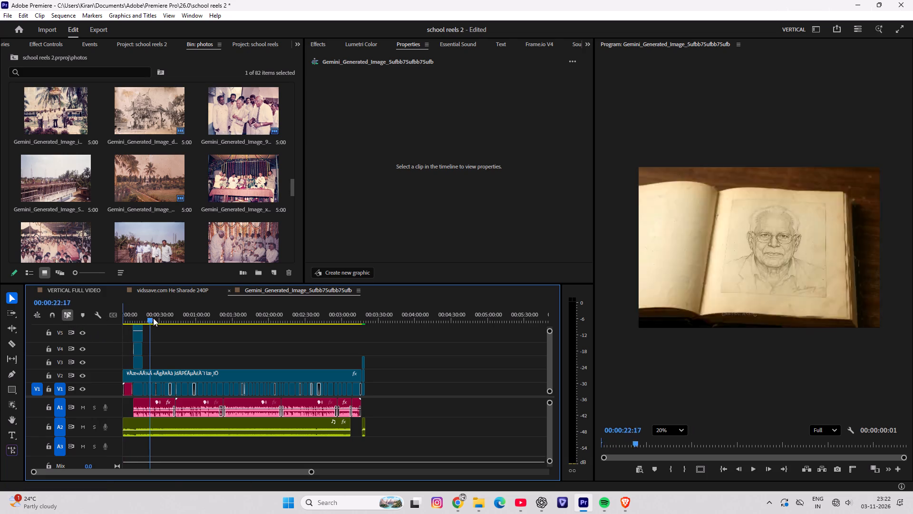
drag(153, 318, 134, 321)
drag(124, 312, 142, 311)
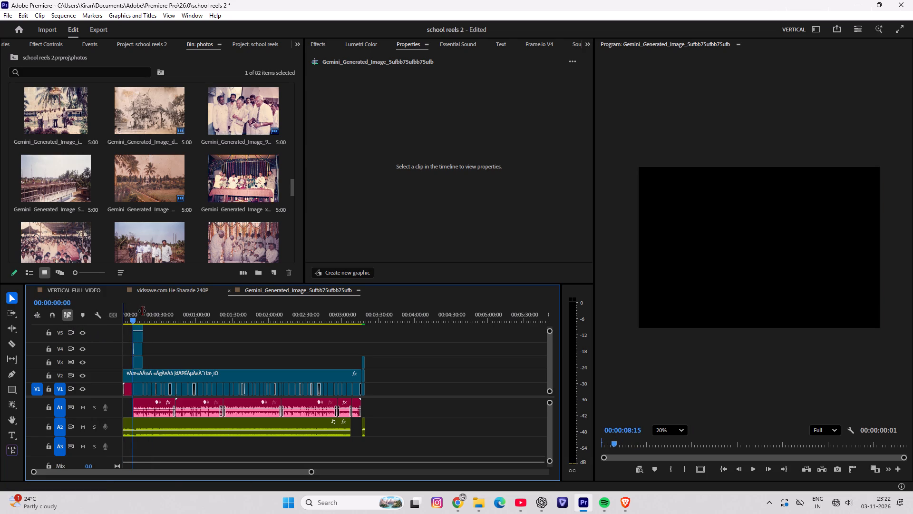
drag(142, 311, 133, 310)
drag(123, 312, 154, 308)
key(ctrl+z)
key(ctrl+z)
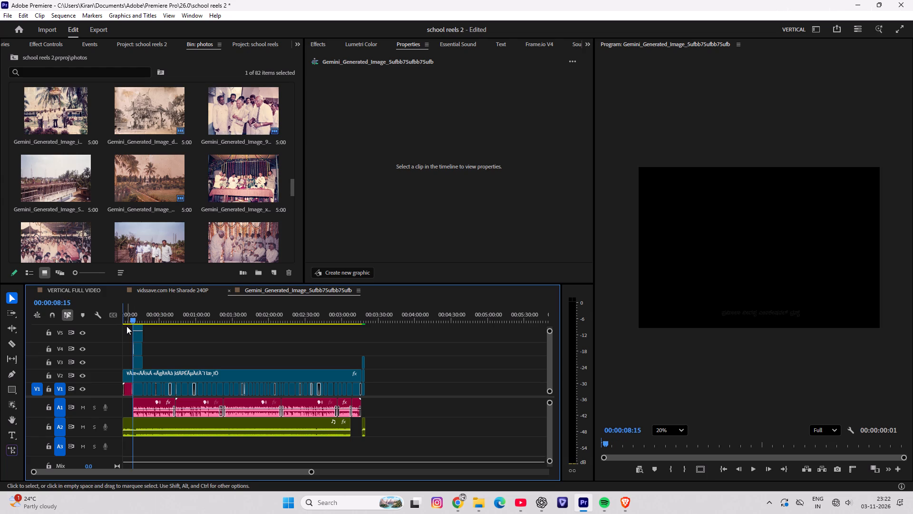
Scrub through the opening, and set the Out point at 00:03:17:12 on the closing couple photo with the Kannada title.
drag(135, 316, 127, 316)
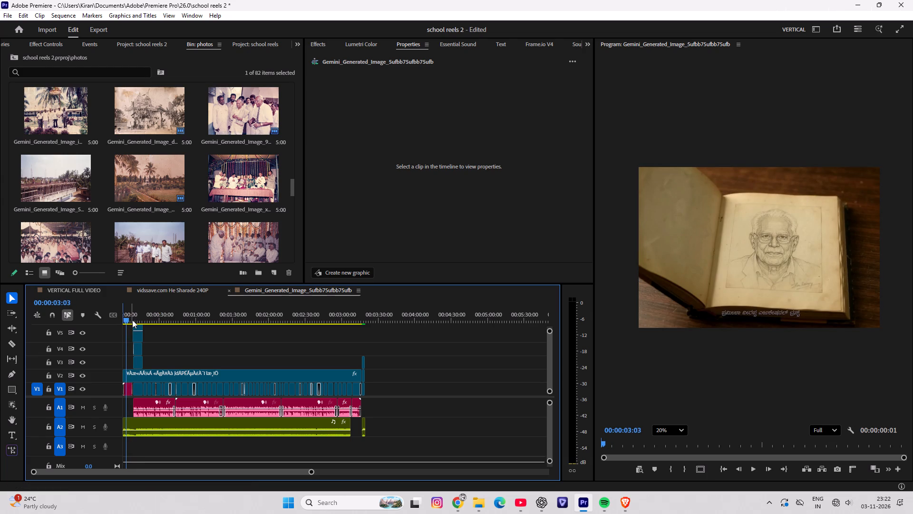
drag(127, 319, 137, 318)
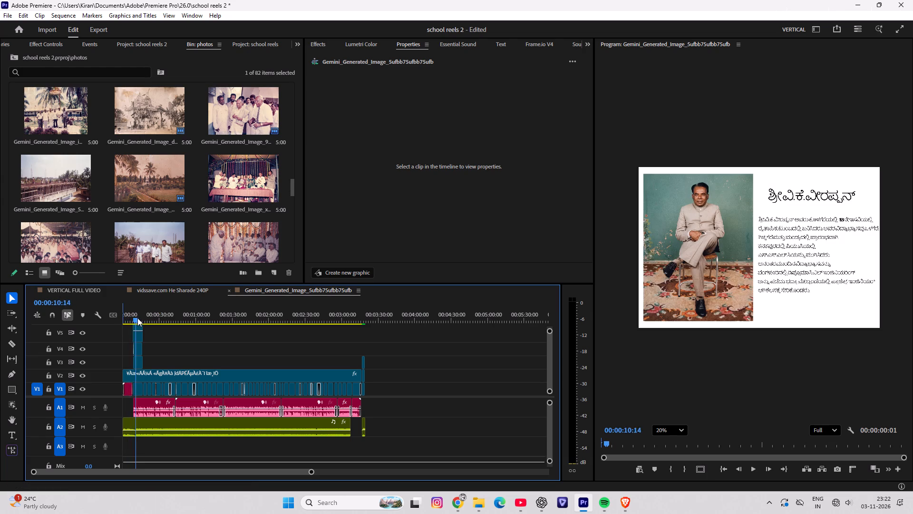
drag(137, 318, 147, 318)
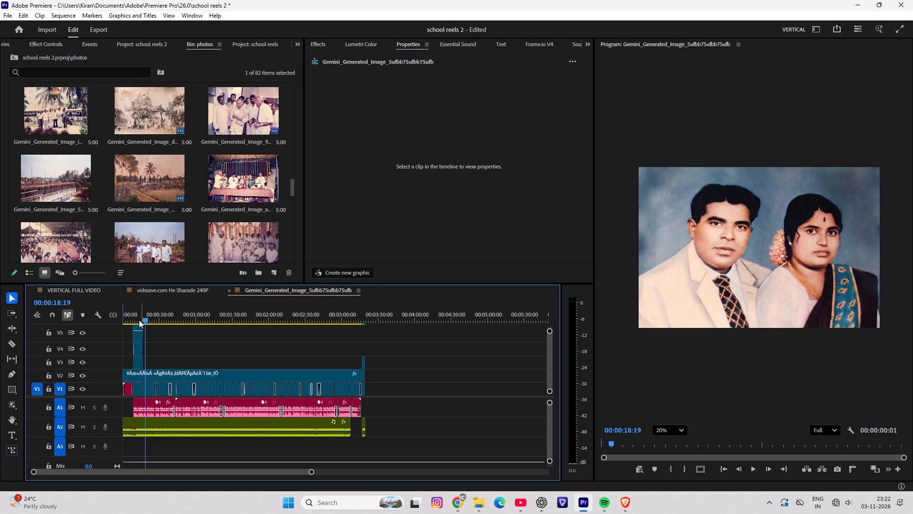
drag(142, 317, 101, 320)
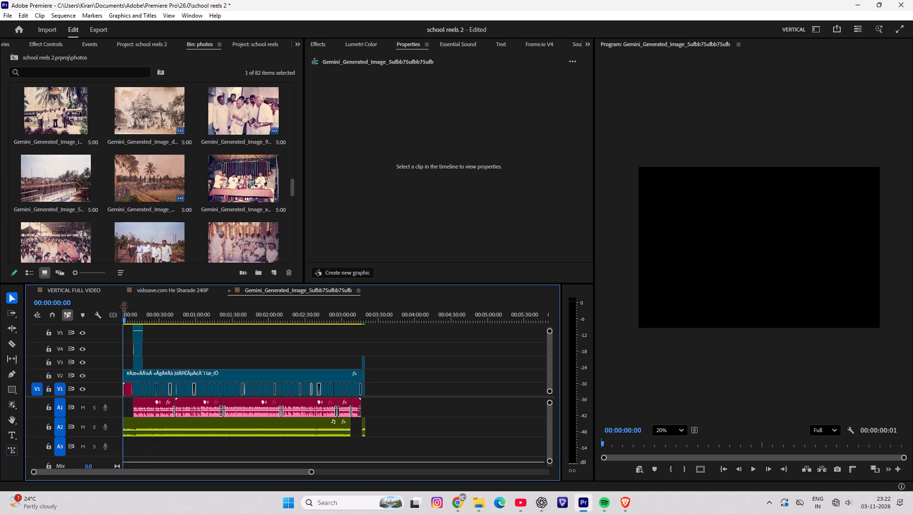
drag(124, 306, 135, 312)
drag(135, 312, 372, 314)
click(364, 323)
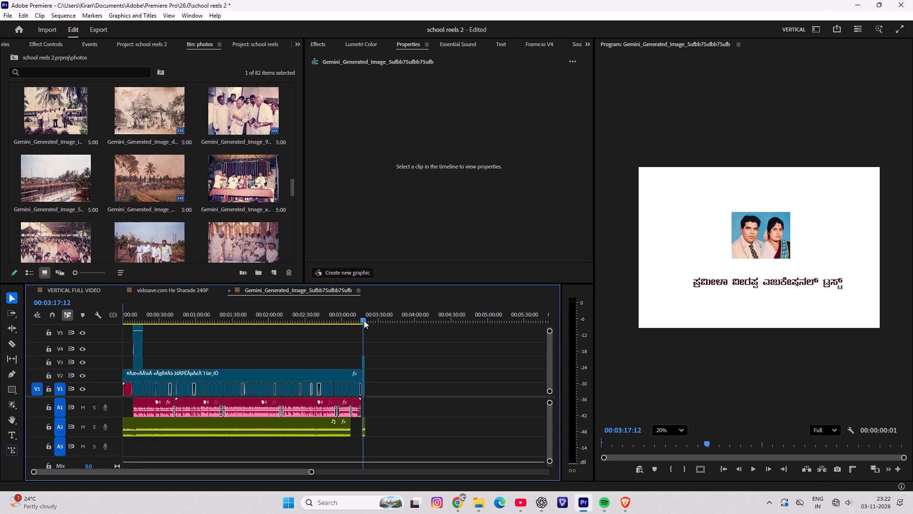
key(o)
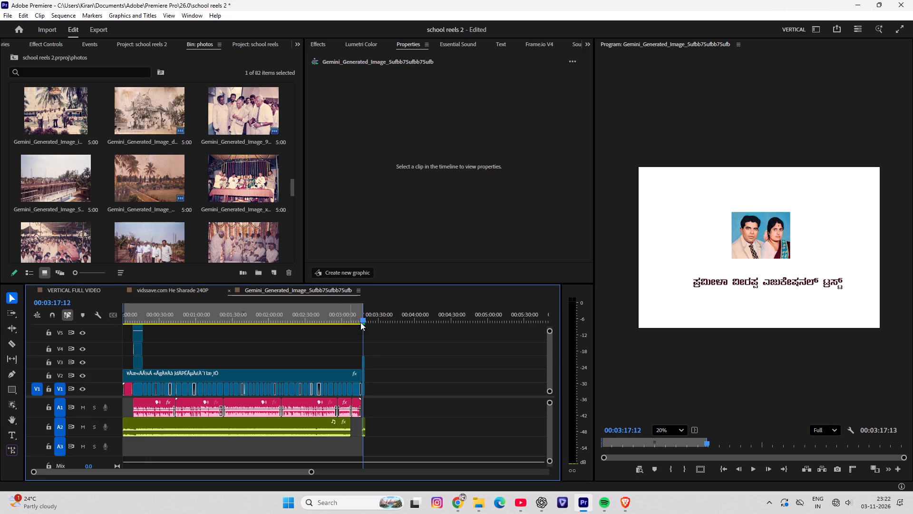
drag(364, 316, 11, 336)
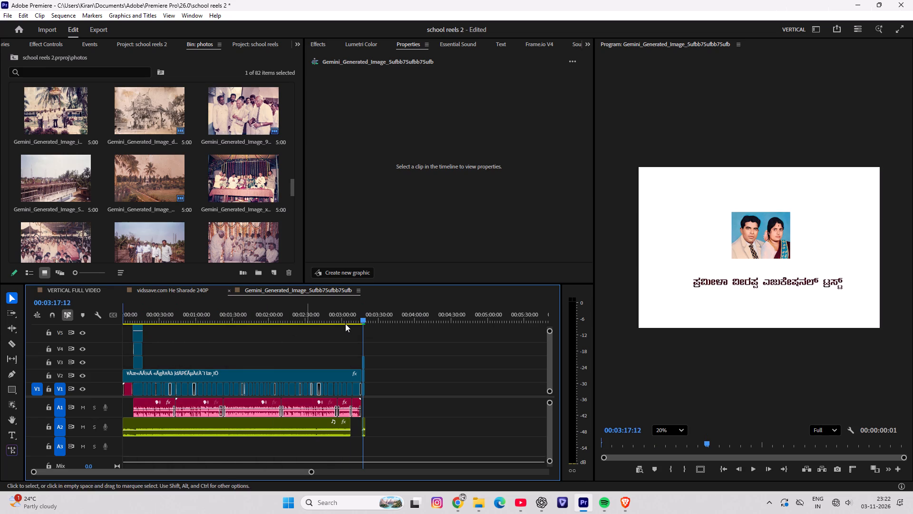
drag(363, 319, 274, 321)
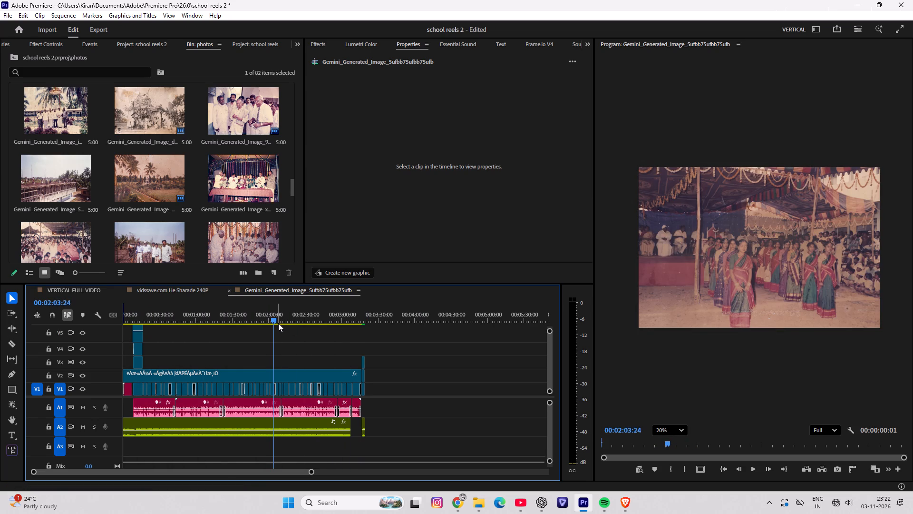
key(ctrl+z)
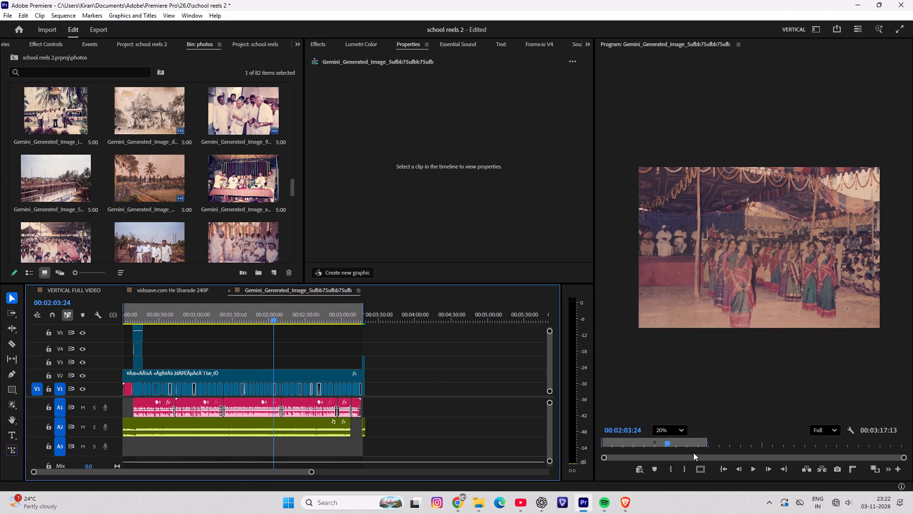
Scrub through the sequence to its end, and extend the marked In/Out range to a 00:03:18:17 duration, ending on the closing couple photo.
drag(669, 443, 626, 443)
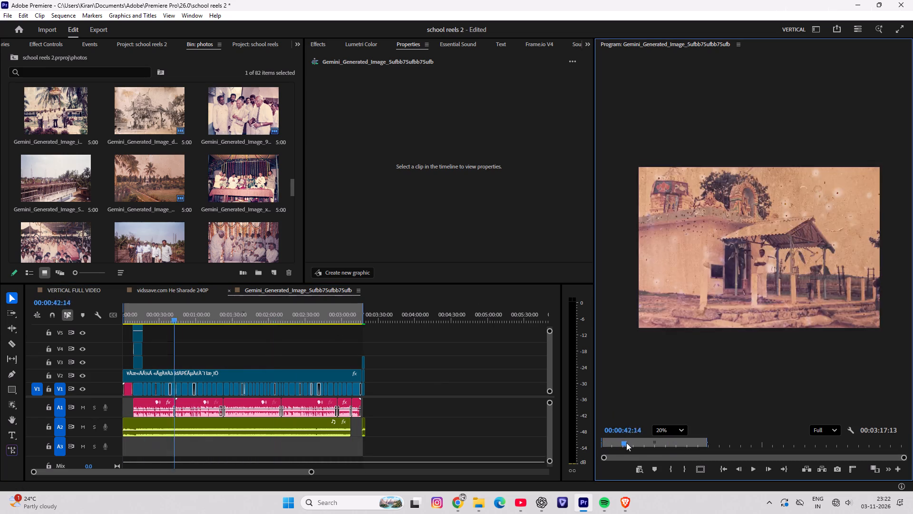
drag(626, 443, 714, 443)
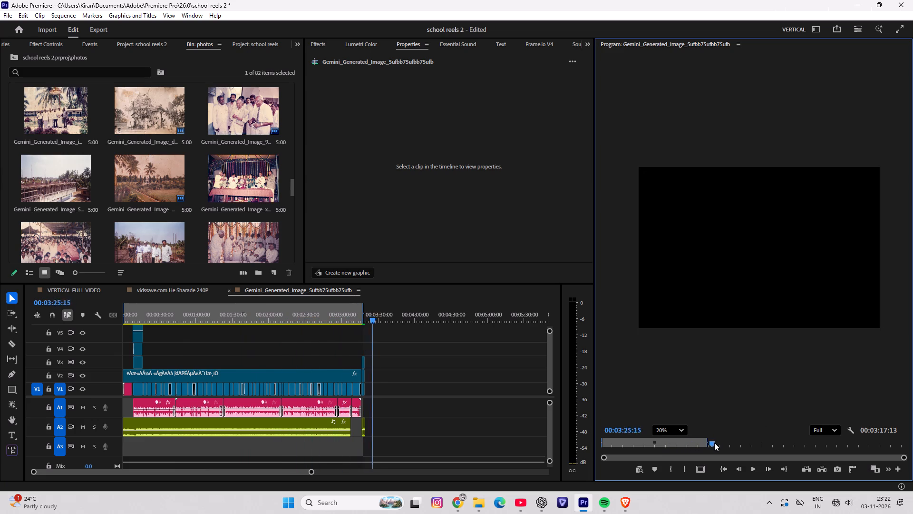
drag(714, 443, 634, 445)
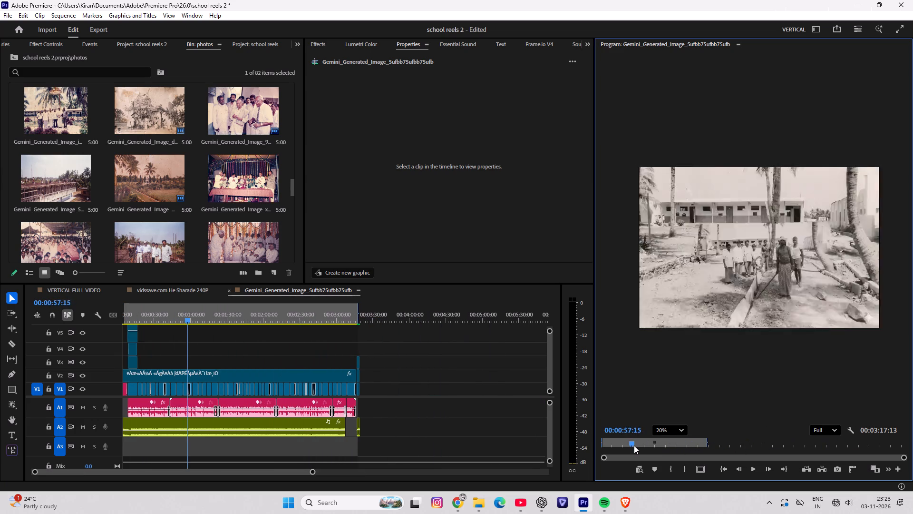
drag(634, 445, 722, 445)
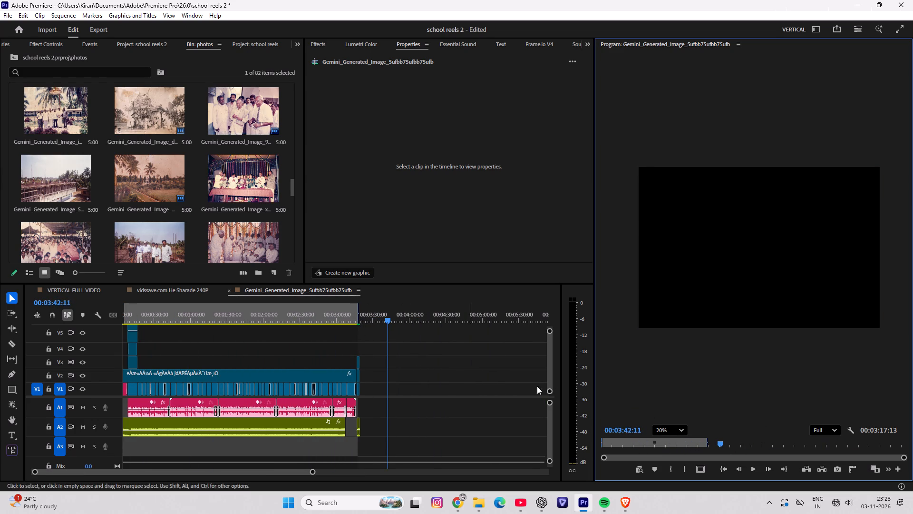
click(708, 442)
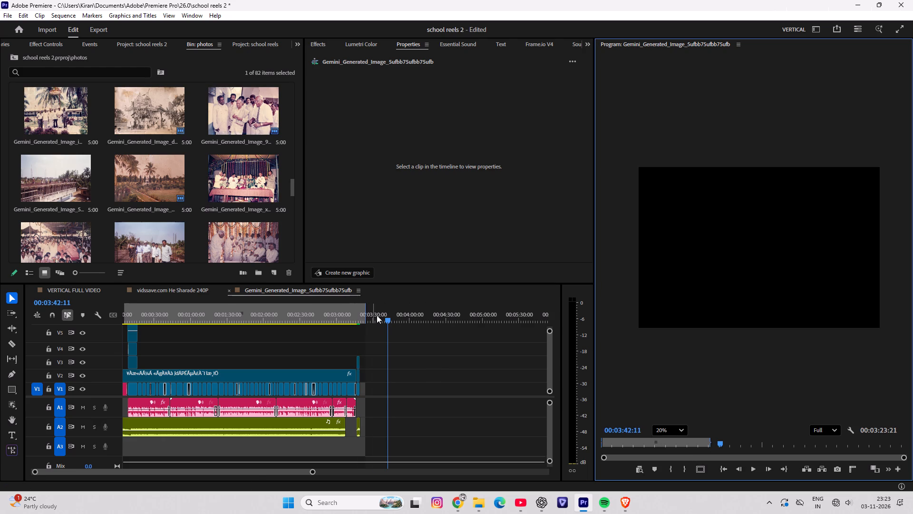
drag(377, 315, 347, 326)
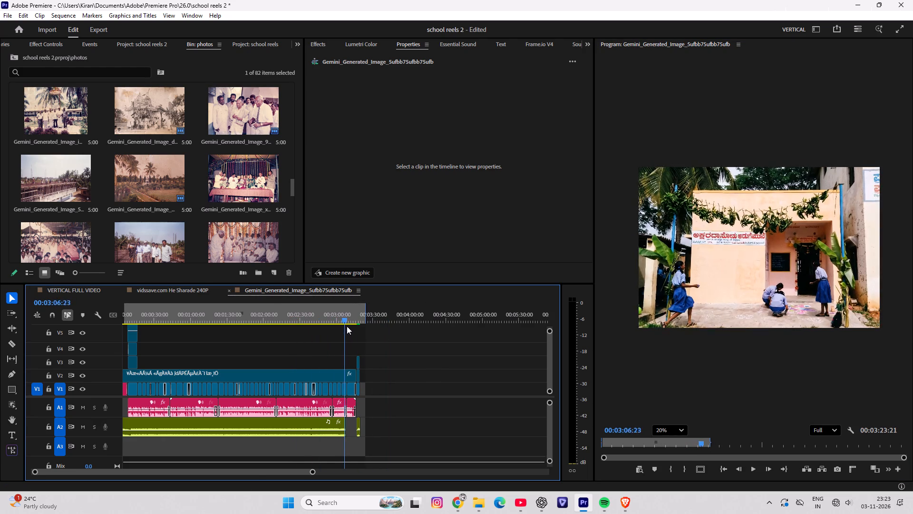
drag(347, 326, 359, 327)
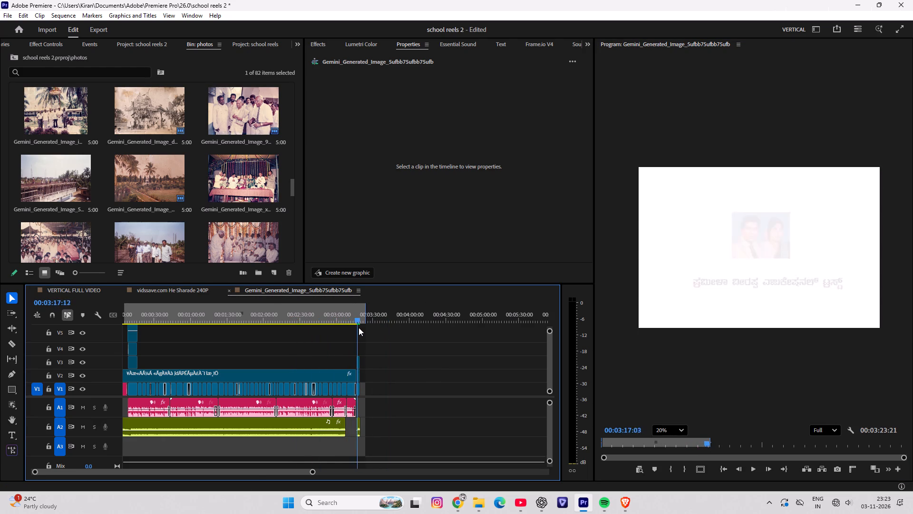
drag(359, 327, 362, 327)
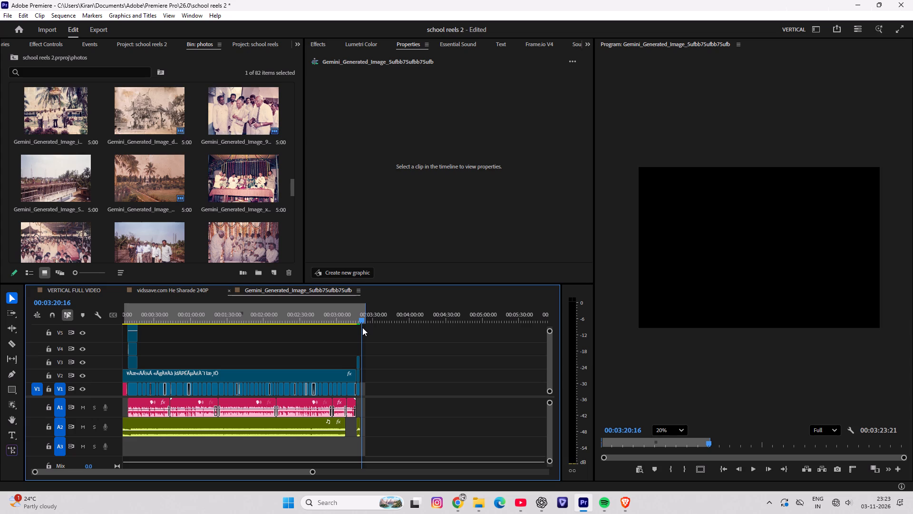
drag(362, 327, 360, 327)
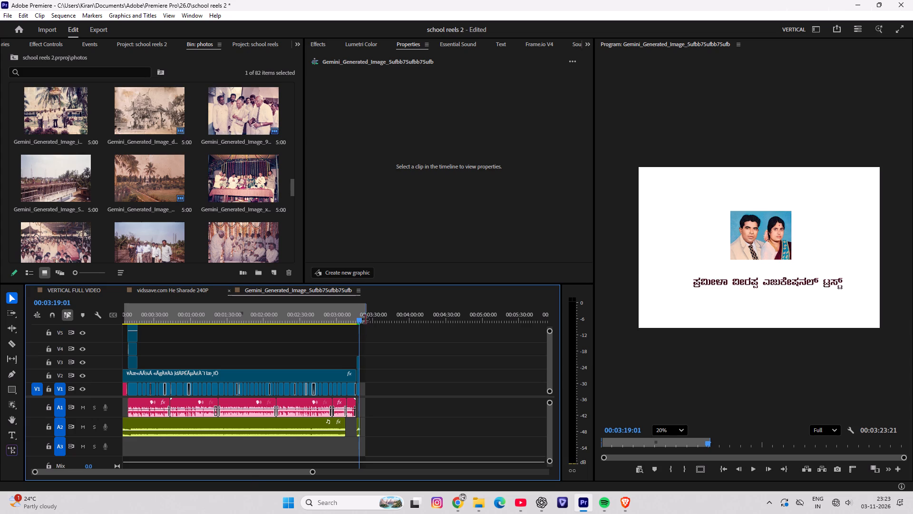
drag(365, 320, 360, 322)
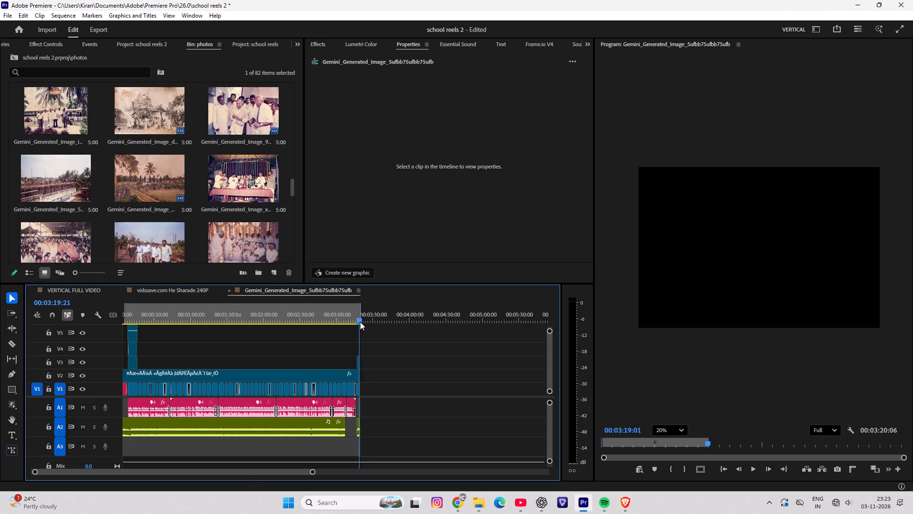
drag(360, 322, 359, 322)
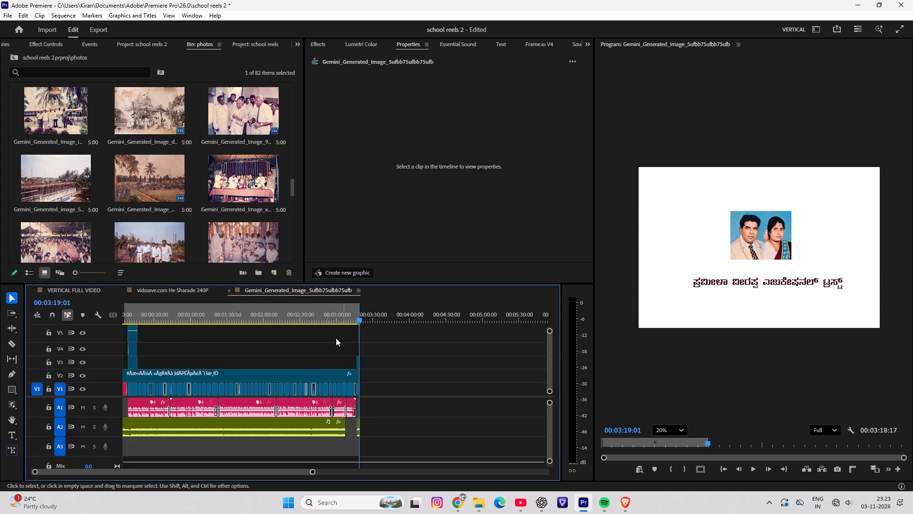
Return the playhead to 00:00:00:00 and render the sequence from In to Out.
drag(282, 320, 168, 320)
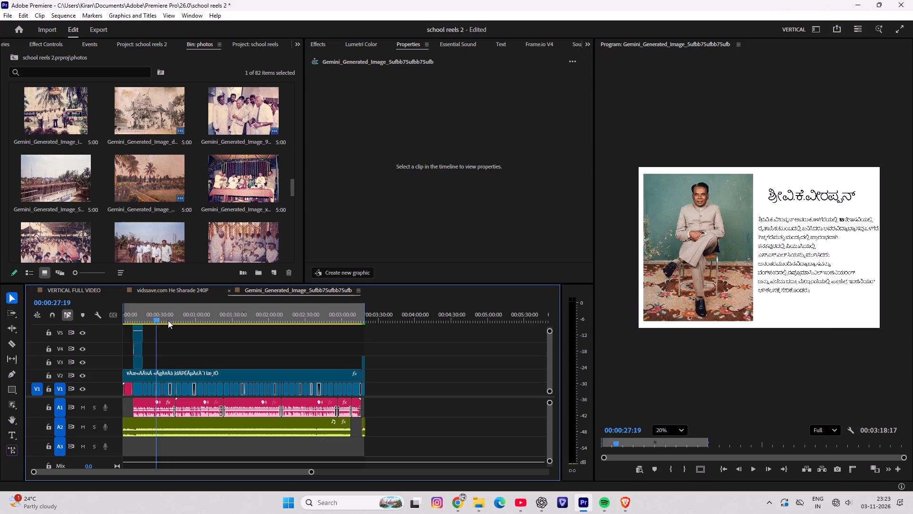
drag(168, 320, 0, 324)
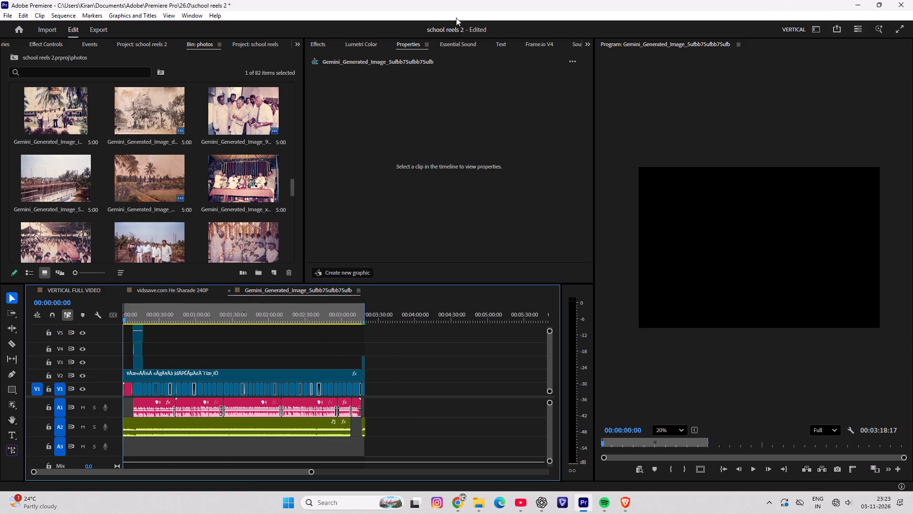
click(66, 18)
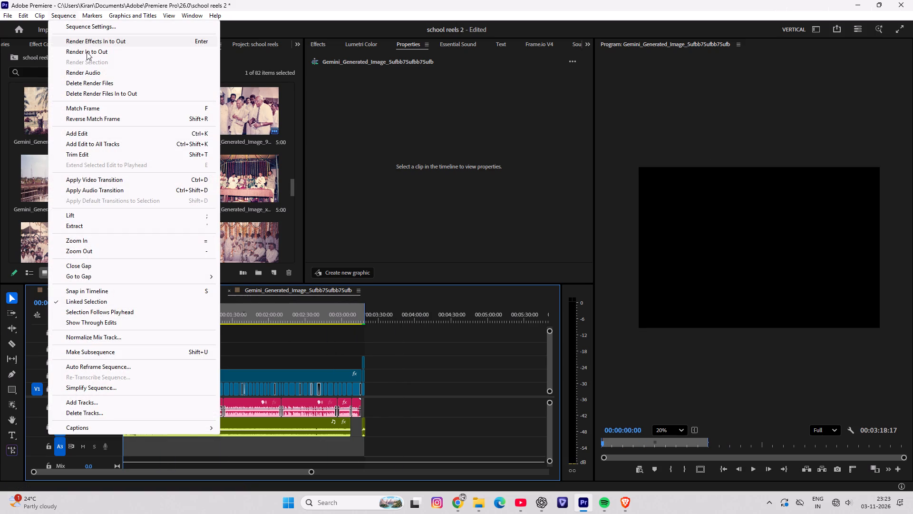
click(87, 52)
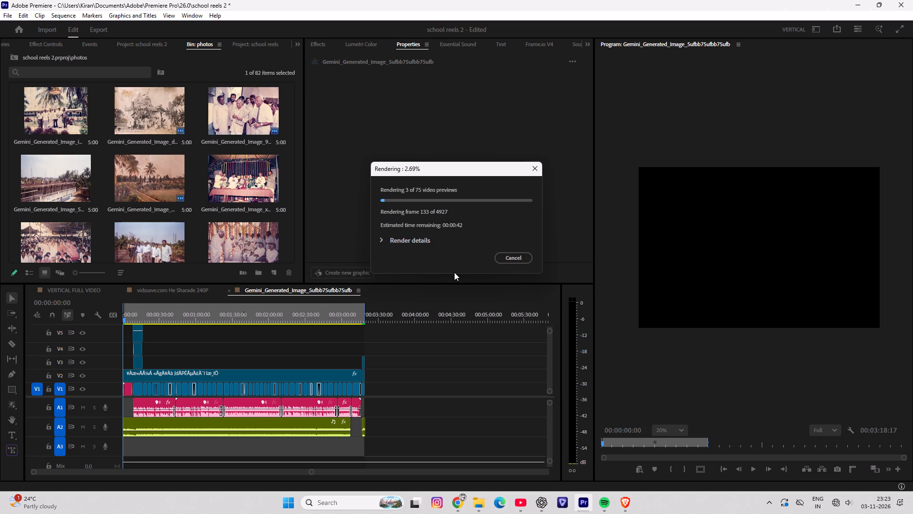